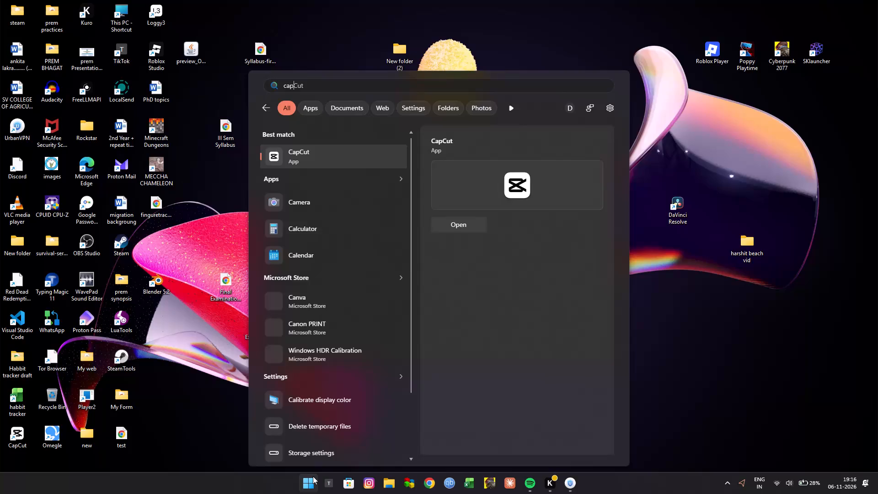
Launch CapCut from the system search.
key(Return)
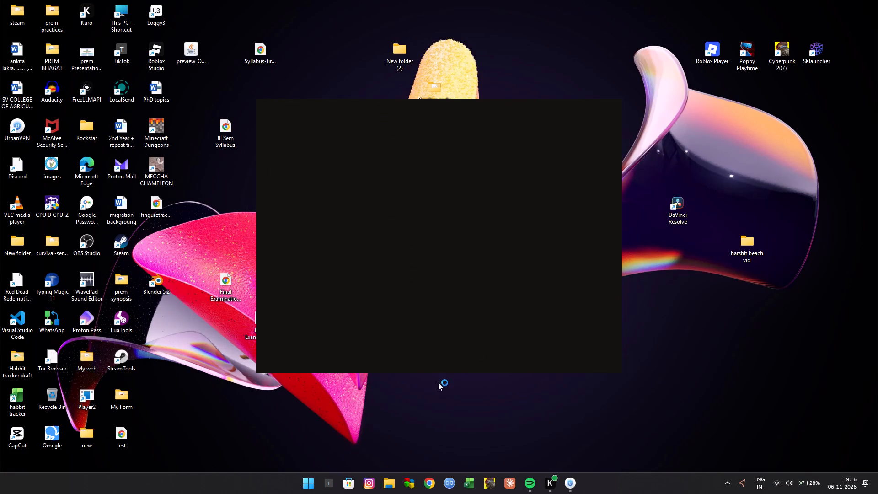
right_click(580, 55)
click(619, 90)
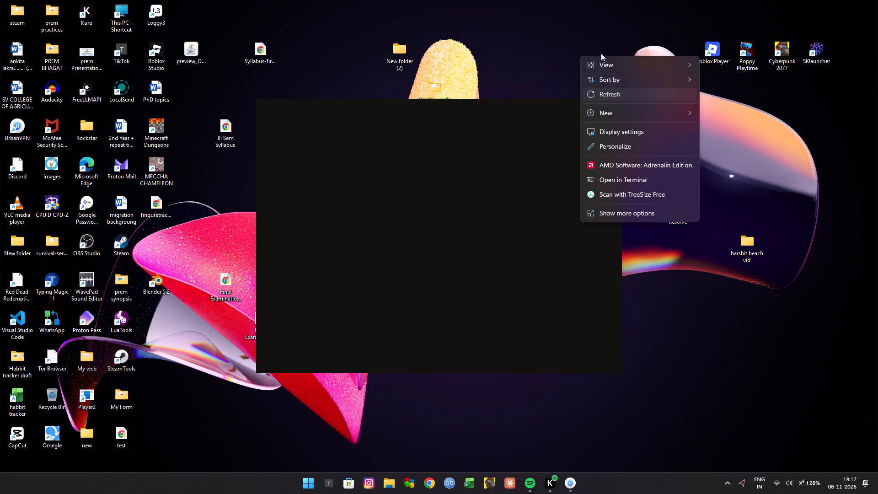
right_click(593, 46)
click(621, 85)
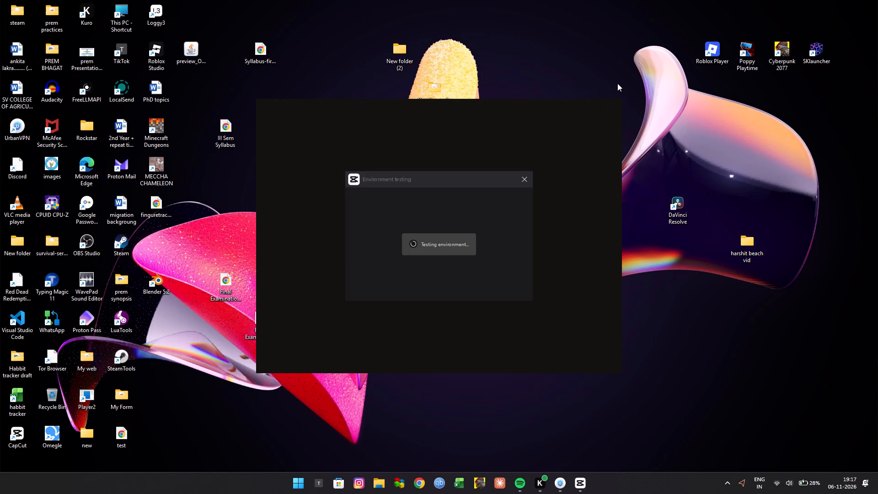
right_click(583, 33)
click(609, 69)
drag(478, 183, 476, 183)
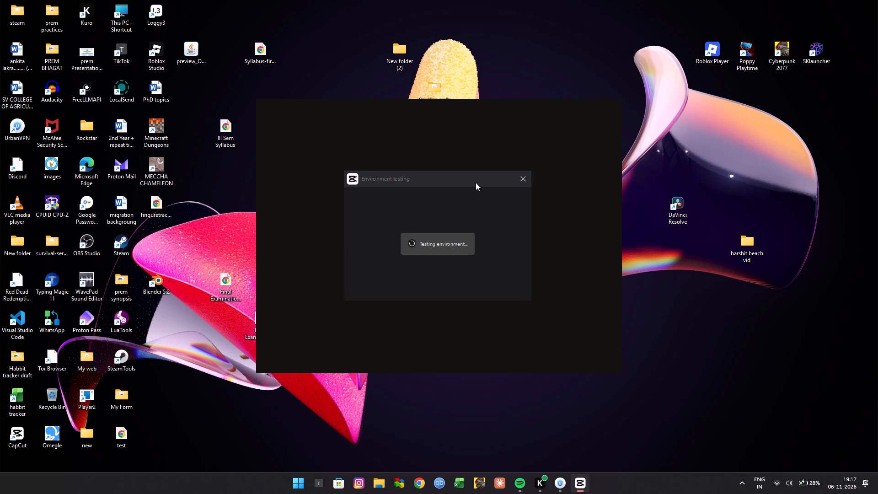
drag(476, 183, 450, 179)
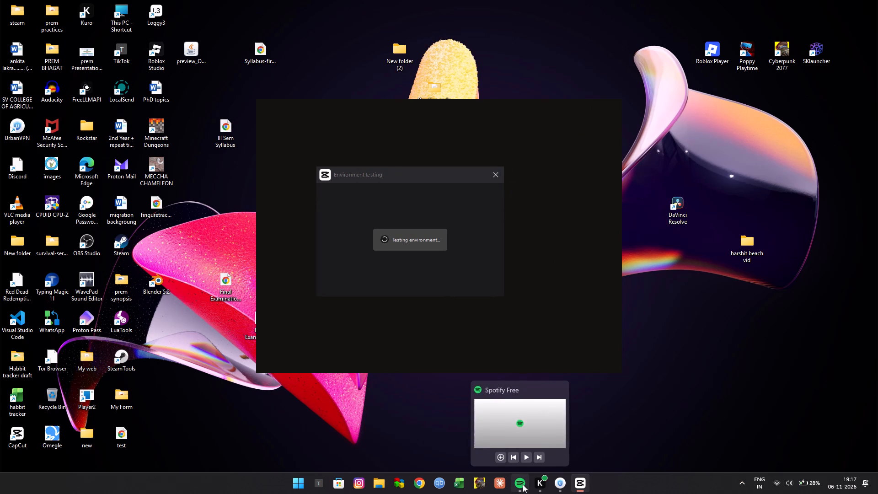
Switch to Spotify and start playing the loaded song "Kaho Na Kaho".
click(526, 456)
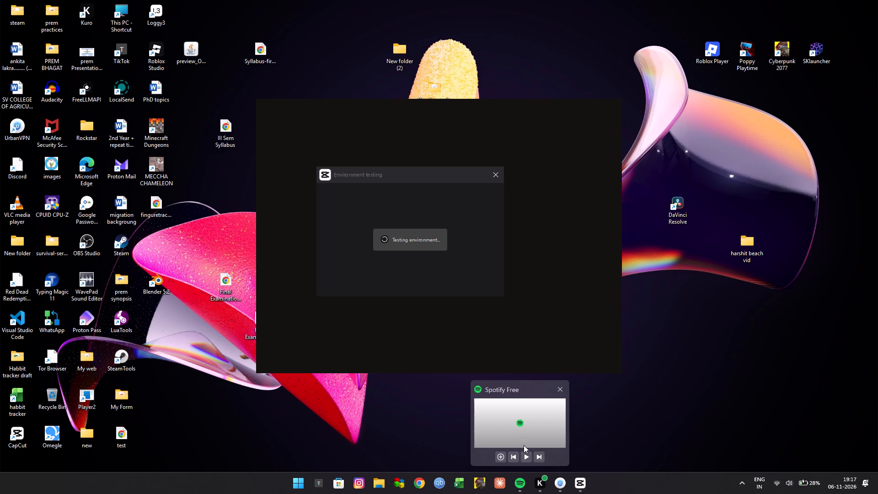
click(526, 428)
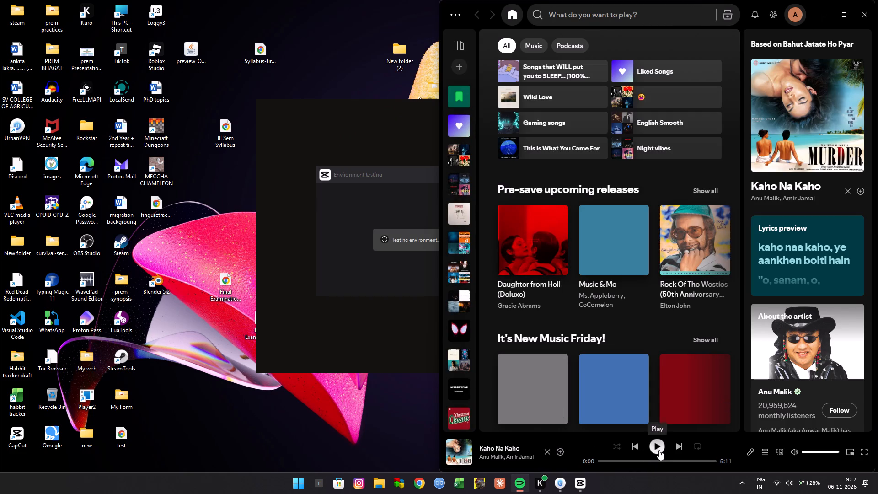
click(659, 449)
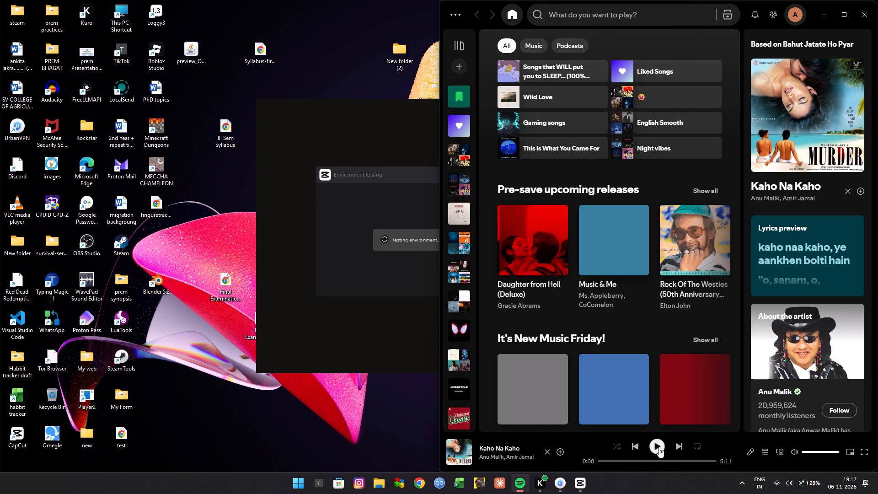
click(658, 441)
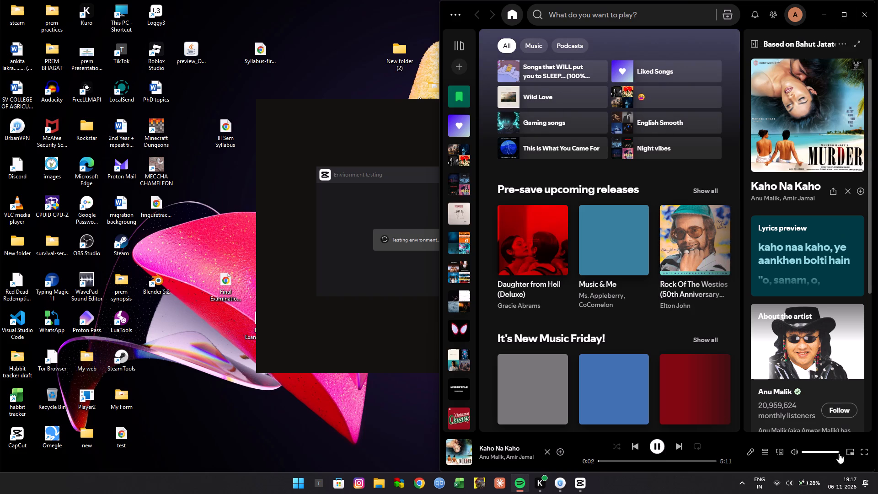
Lower the Windows system volume in stages to roughly half of its range.
click(813, 493)
drag(825, 428, 821, 429)
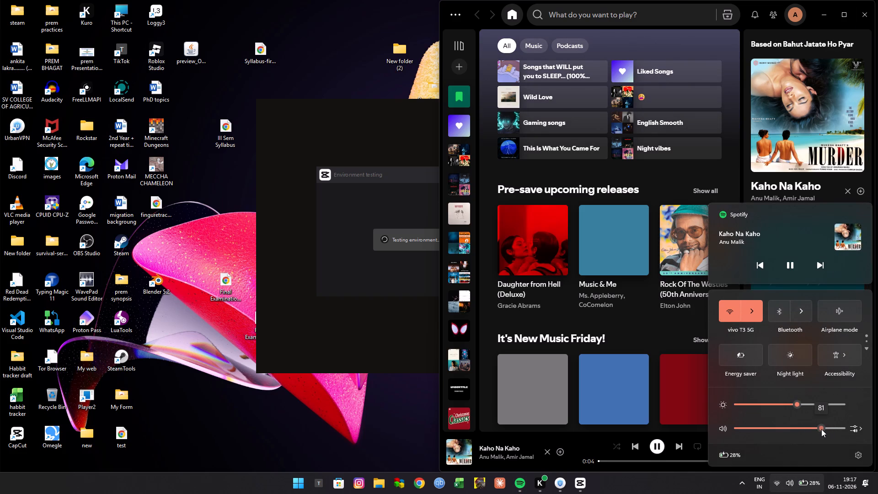
drag(821, 429, 811, 435)
drag(811, 435, 810, 435)
click(708, 493)
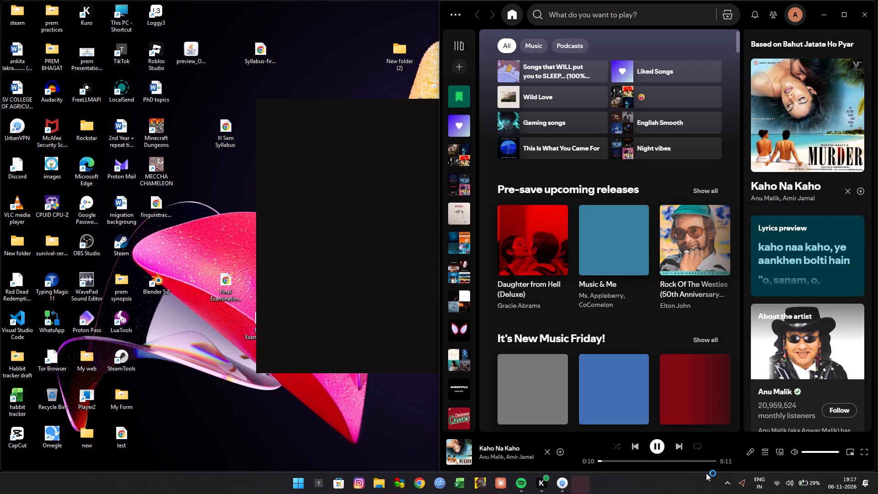
click(803, 487)
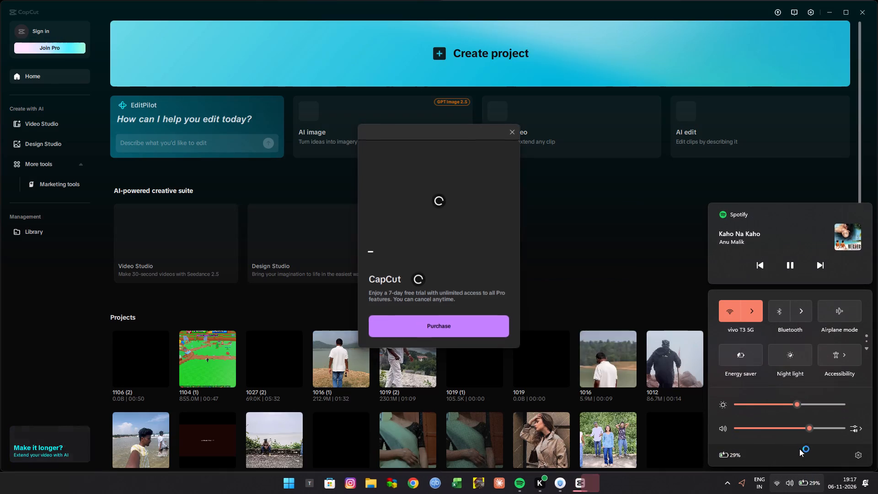
click(793, 430)
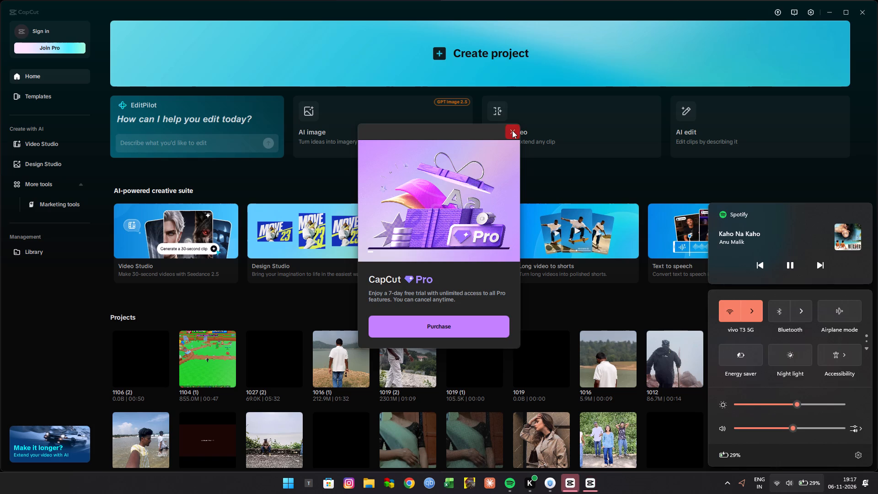
Dismiss the CapCut Pro trial offer and open the project 1106 (2).
click(513, 130)
click(158, 358)
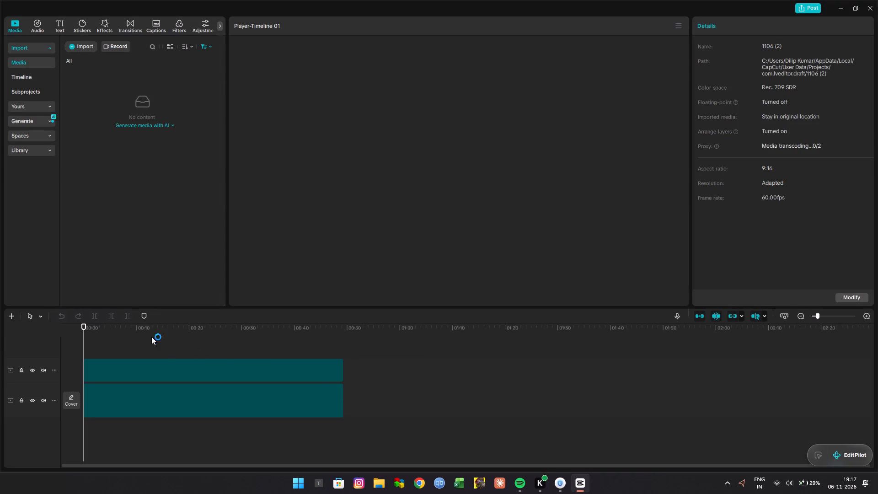
Search the video effects for blur with the main-track clip selected.
click(89, 404)
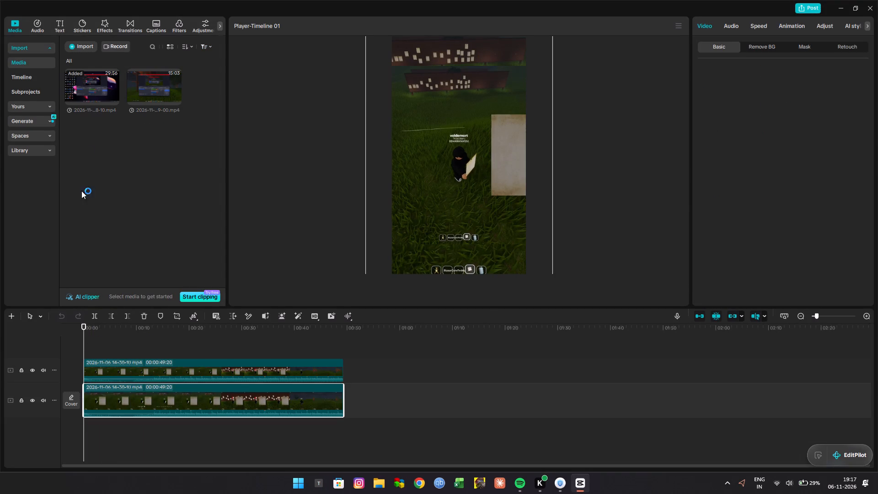
click(107, 23)
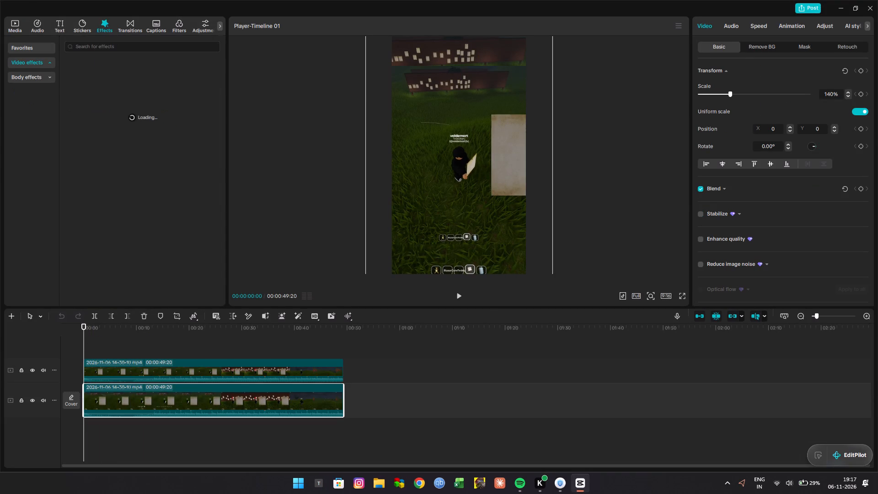
click(119, 48)
click(80, 69)
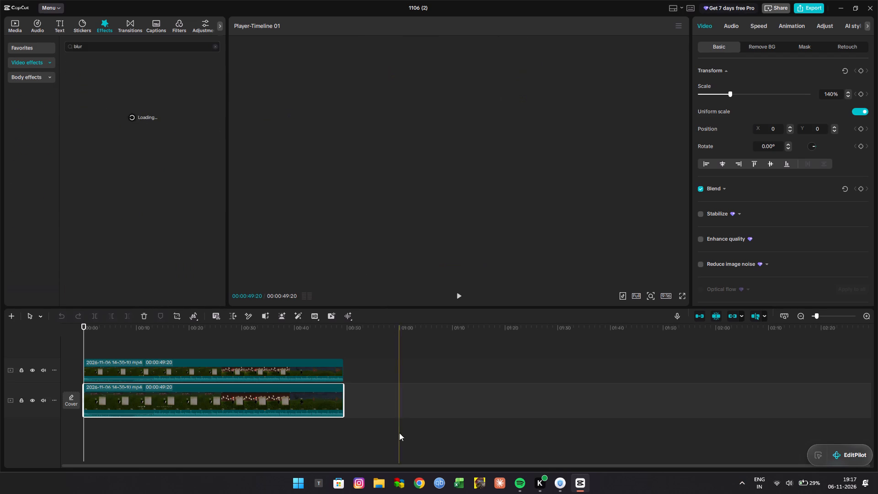
Switch to File Explorer and view the drives under This PC.
click(380, 483)
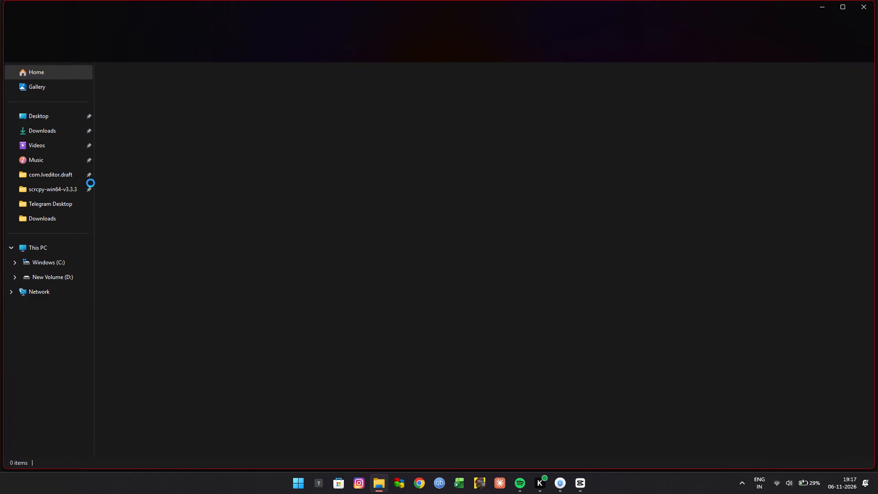
click(54, 251)
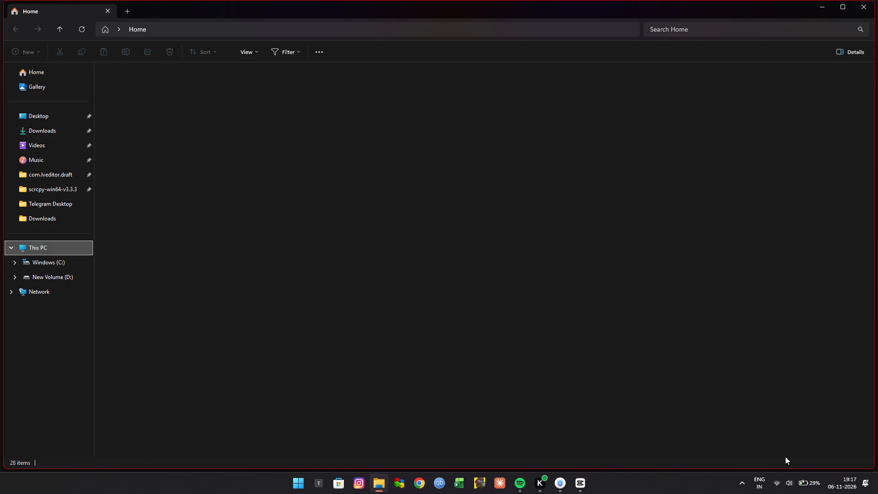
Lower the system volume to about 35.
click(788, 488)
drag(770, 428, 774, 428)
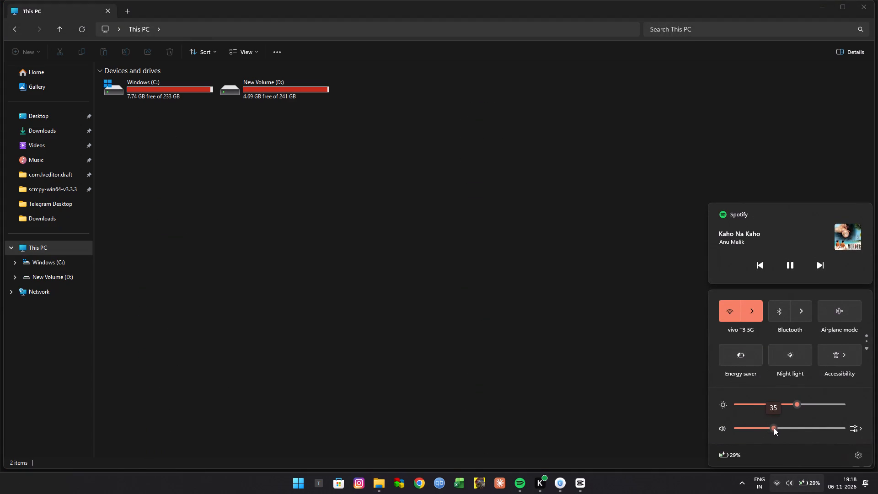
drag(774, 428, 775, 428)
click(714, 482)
Minimize File Explorer to return to CapCut and dismiss the keyboard shortcut conflict notice.
click(822, 4)
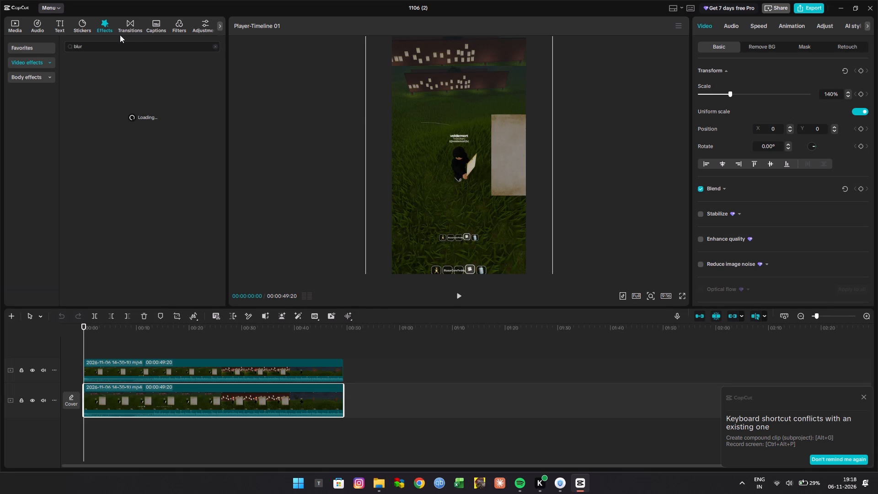
click(864, 395)
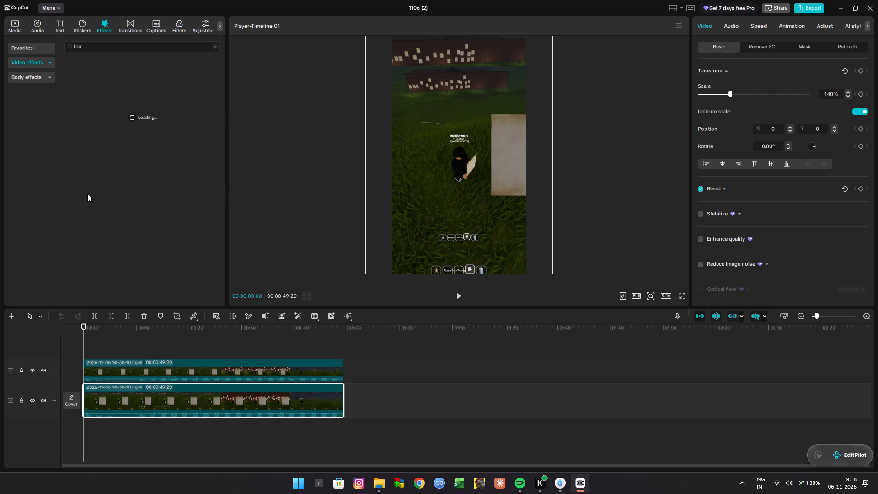
Retry the blur search in the video effects.
click(105, 47)
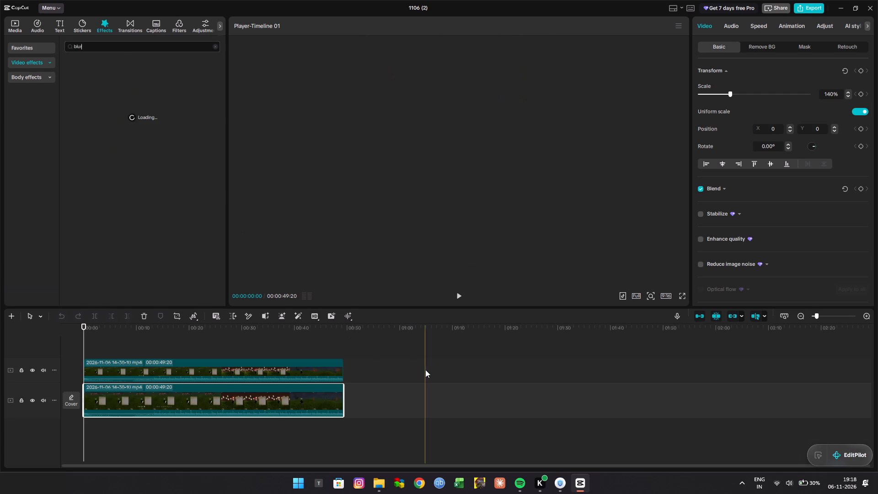
Switch to UrbanVPN to check the connection status and look through the list of server countries.
click(563, 488)
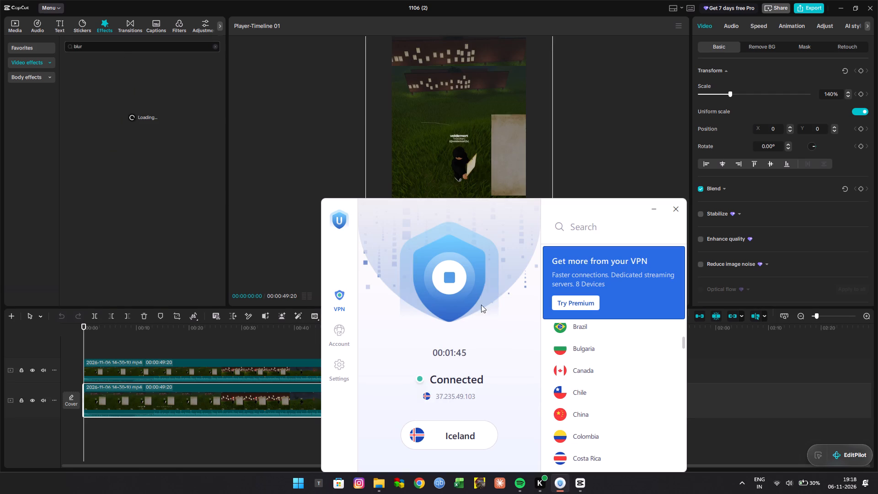
scroll(477, 352, down, 3)
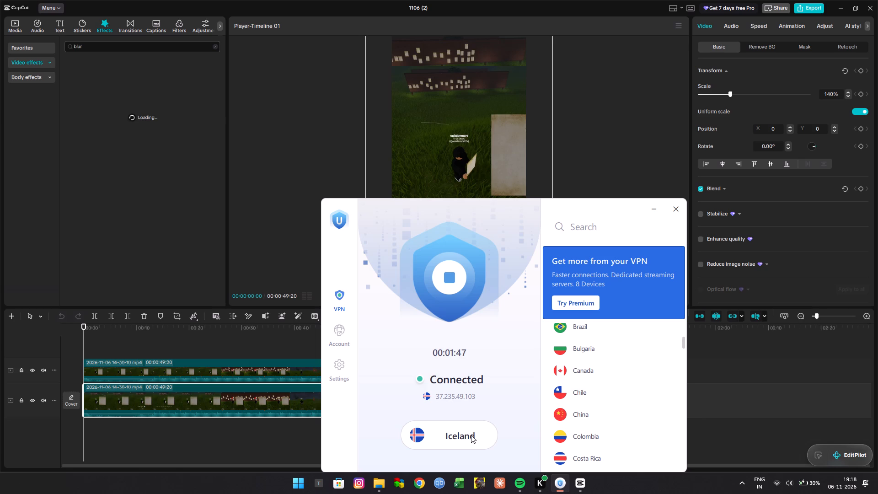
click(472, 435)
scroll(603, 397, down, 3)
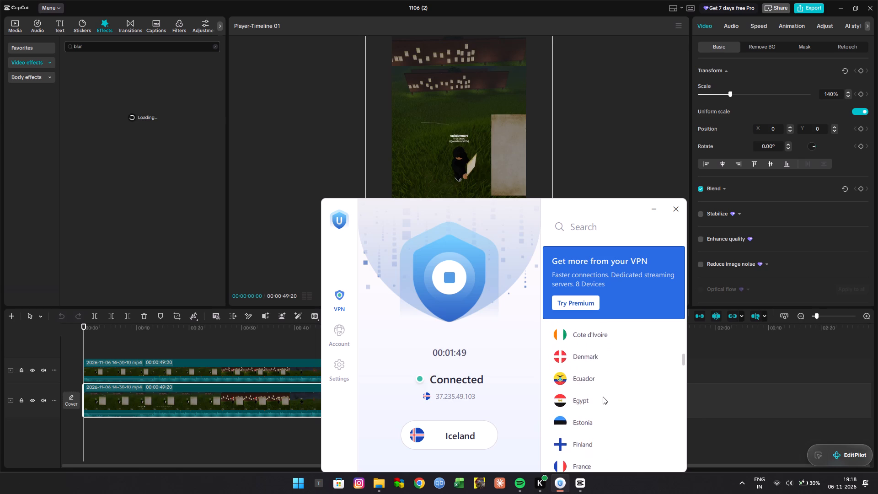
scroll(603, 397, up, 13)
scroll(603, 396, up, 8)
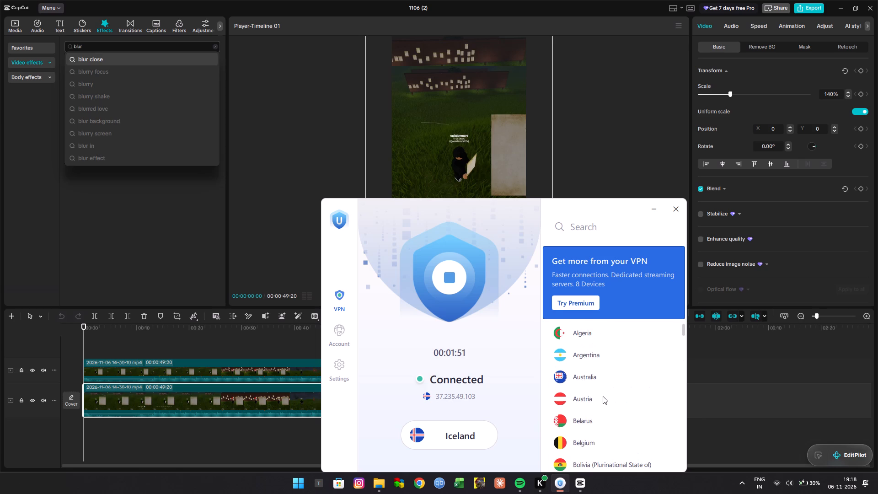
click(247, 94)
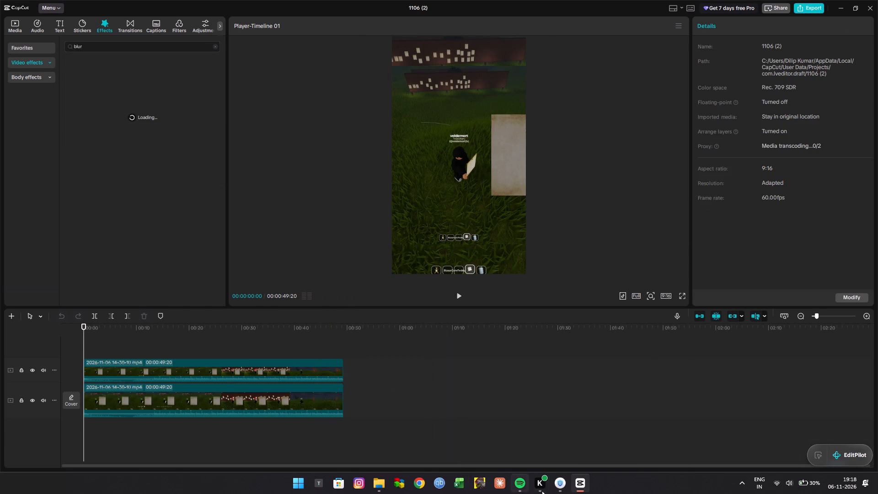
click(563, 483)
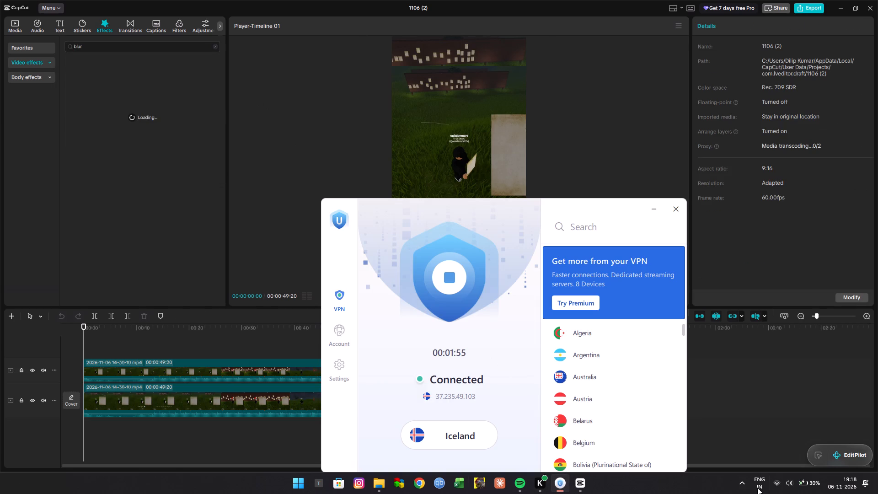
Raise the system volume to slightly under 50.
click(776, 493)
drag(790, 426, 789, 427)
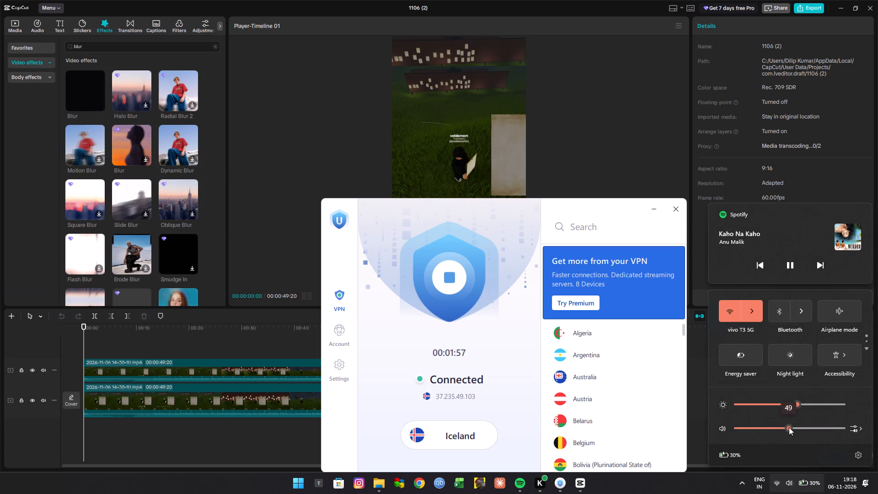
drag(789, 427, 785, 431)
click(725, 480)
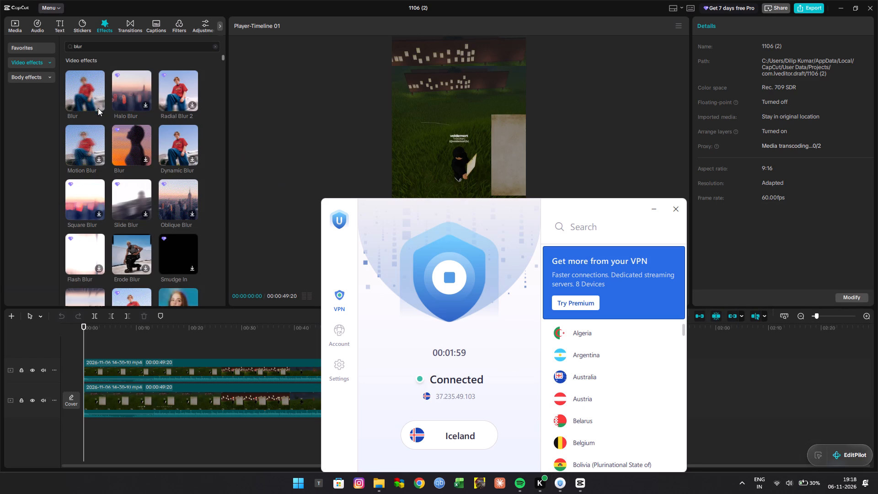
In CapCut, preview the first Blur video effect and add it to the timeline at about 15 seconds.
click(93, 91)
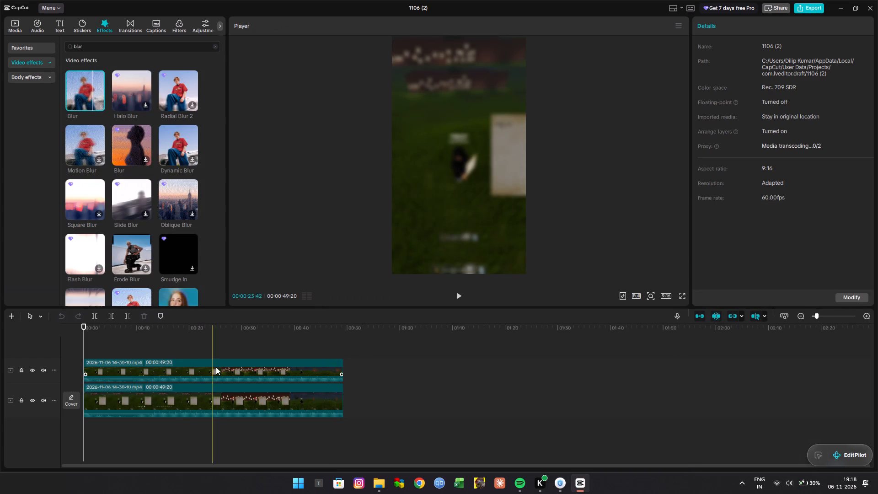
click(190, 344)
drag(190, 344, 167, 345)
click(121, 405)
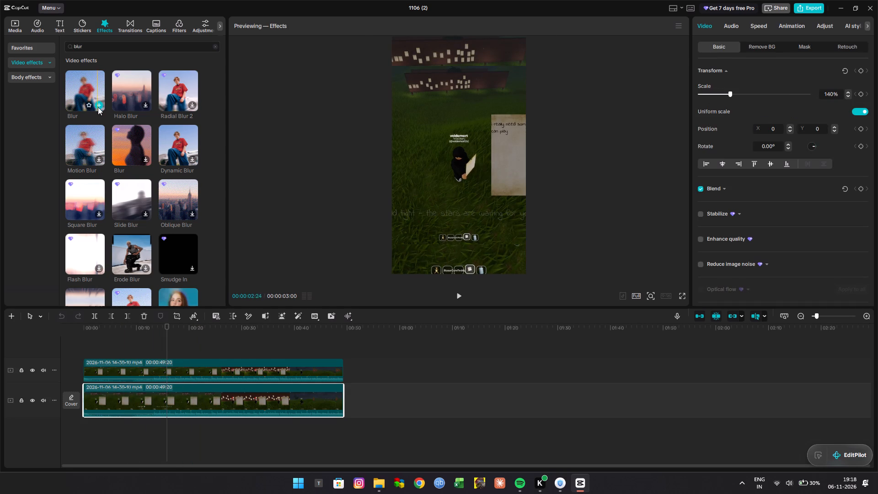
click(98, 106)
Place the Blur effect between the two video clips and stretch it from their start to their end.
drag(175, 364, 101, 396)
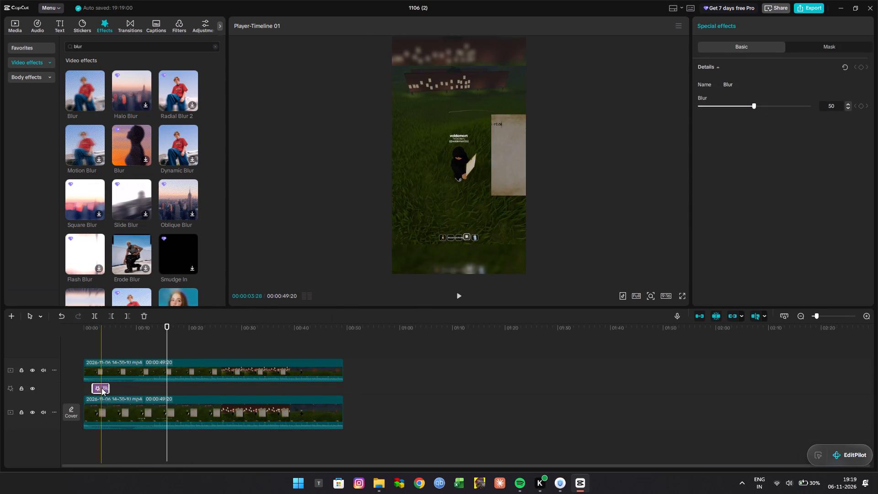
drag(101, 388, 93, 388)
drag(99, 388, 214, 388)
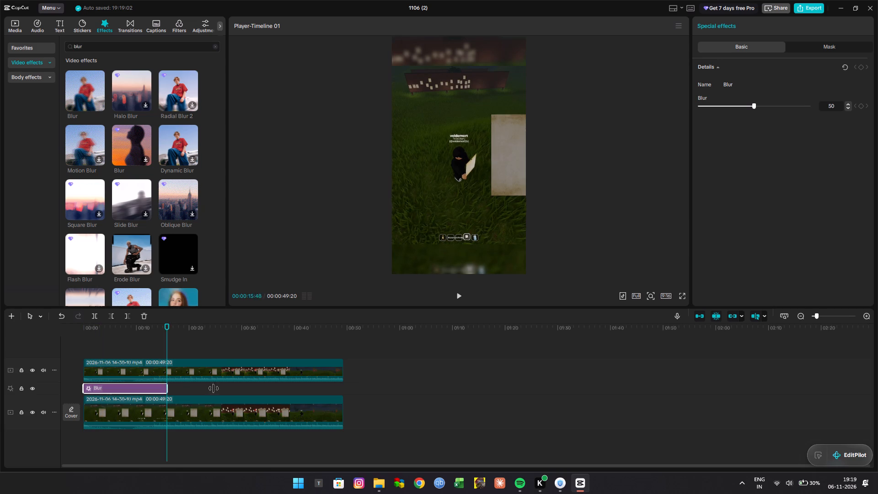
drag(214, 388, 342, 390)
Preview the blurred background near the timeline's end and start, and reduce the Blur effect's strength to 10.
click(333, 331)
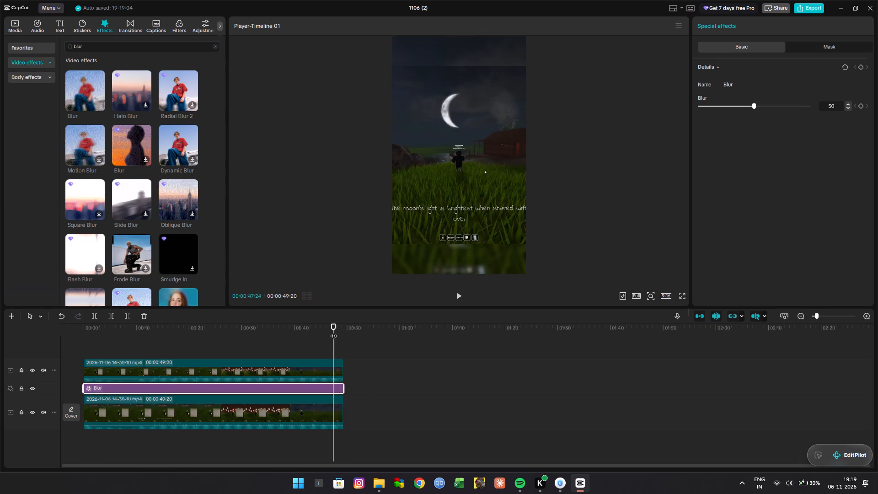
drag(333, 331, 89, 359)
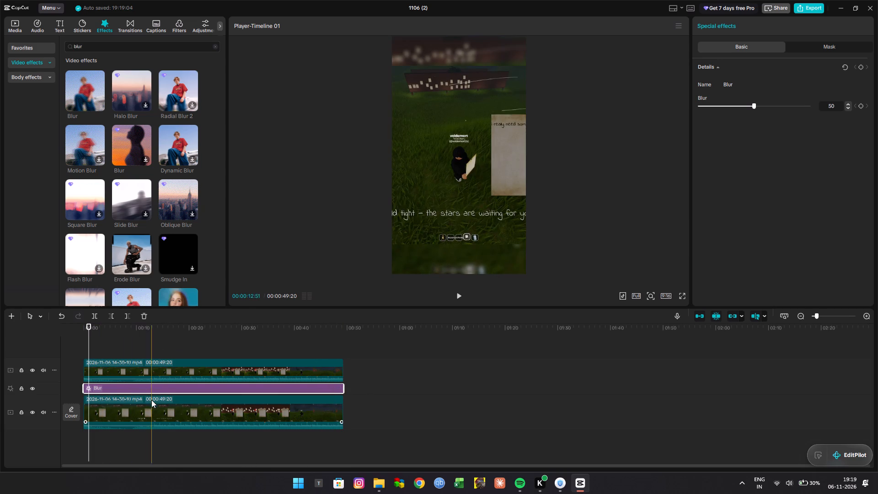
click(157, 388)
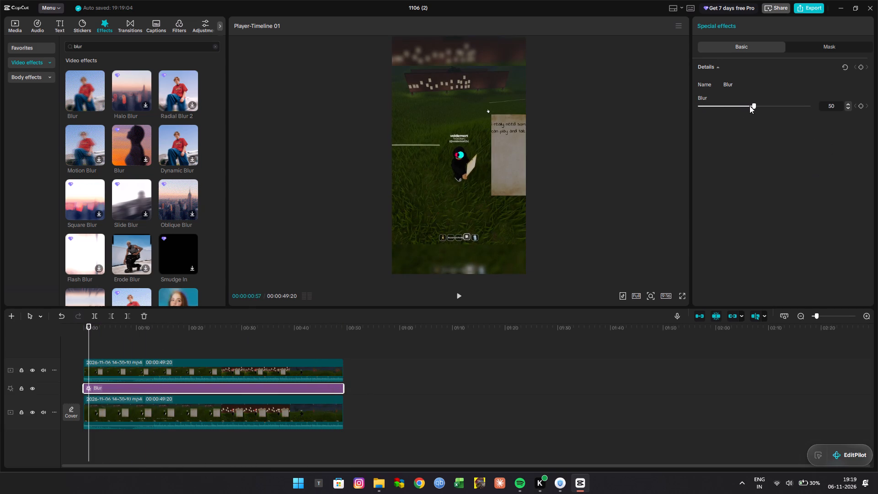
drag(753, 106, 734, 104)
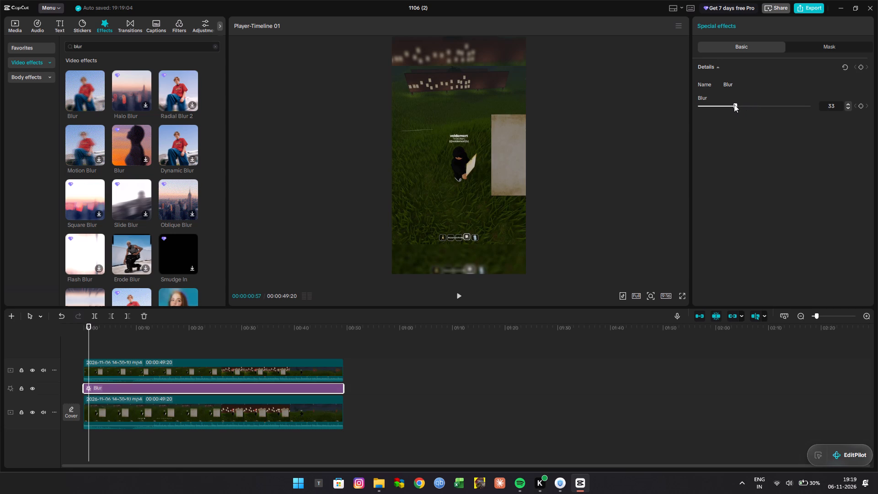
drag(734, 104, 709, 111)
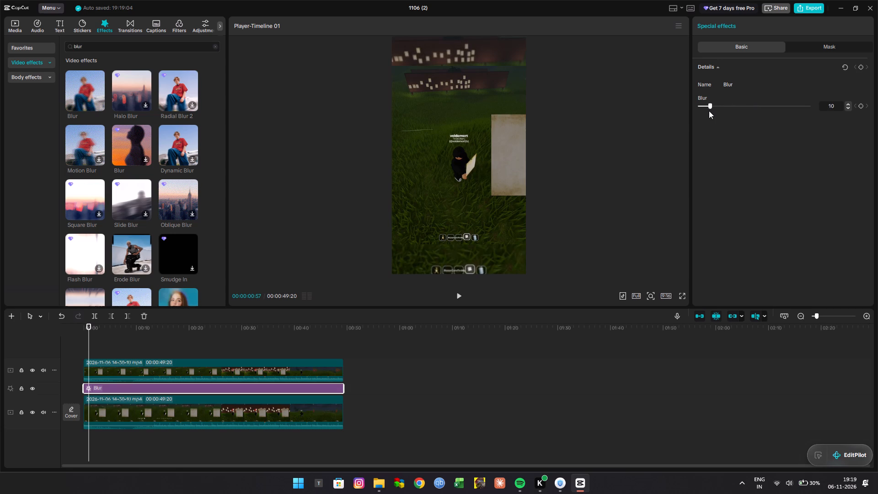
Increase the Blur effect's strength to 26.
drag(709, 111, 723, 112)
drag(723, 112, 725, 112)
drag(725, 112, 726, 112)
drag(726, 112, 727, 112)
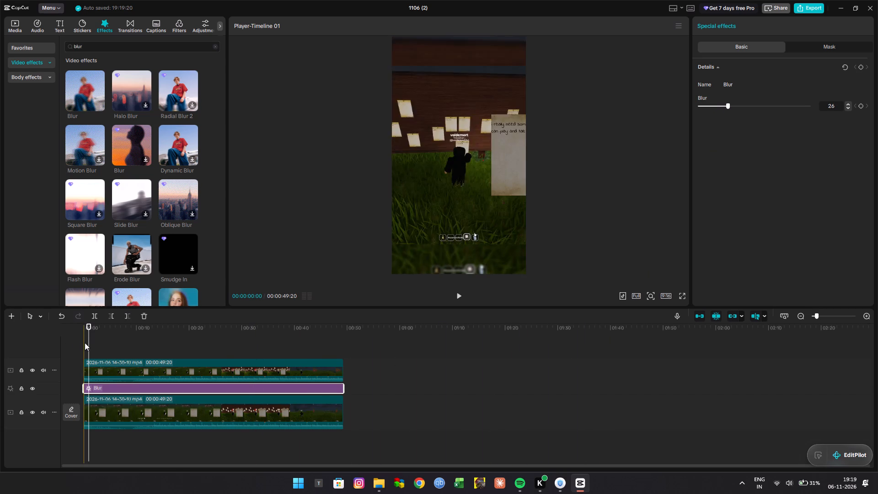
Pause the Spotify music, play the first seconds of the video from its start, and return to the beginning.
drag(87, 343, 70, 344)
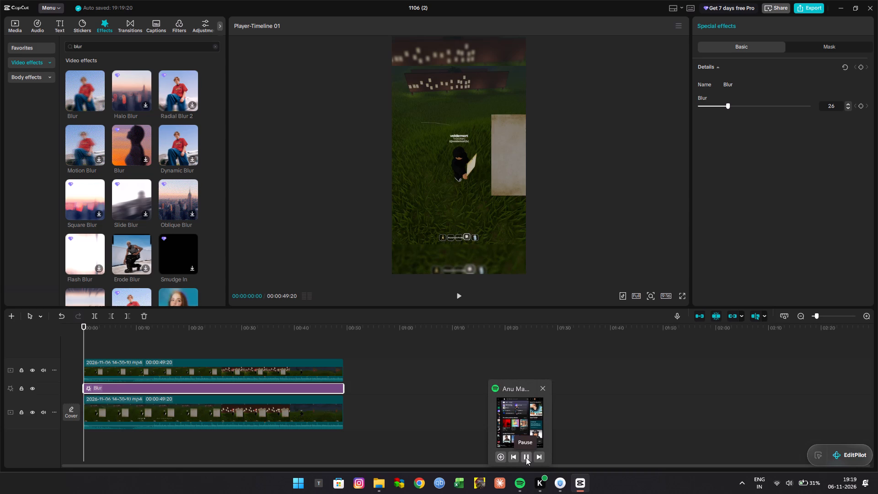
click(526, 457)
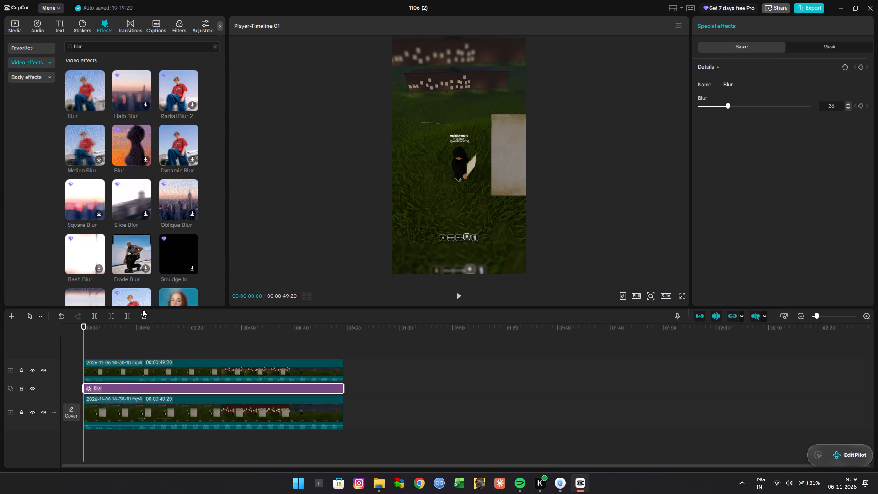
key(space)
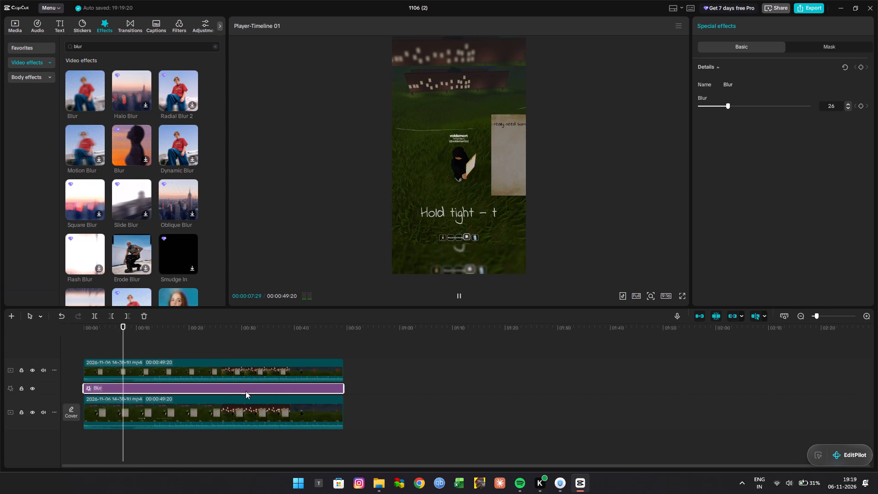
drag(129, 325, 27, 330)
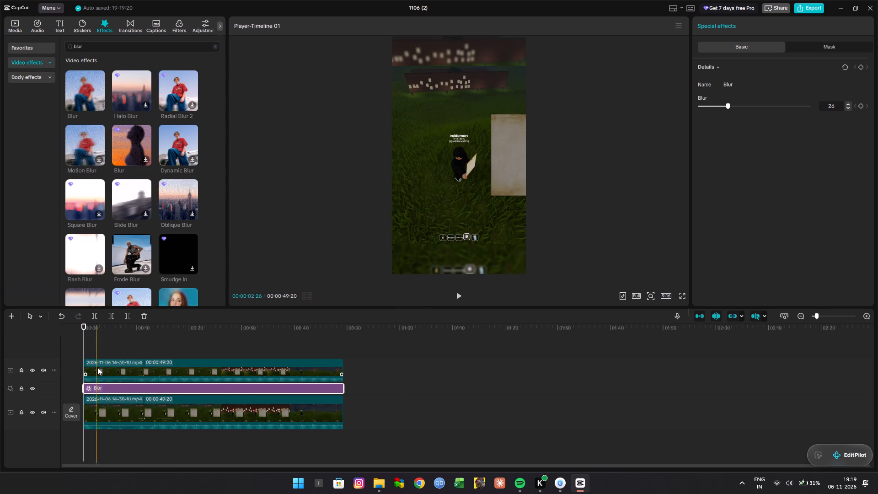
Copy the upper gameplay clip and paste it at the timeline's start on a new track above it.
click(97, 367)
right_click(97, 367)
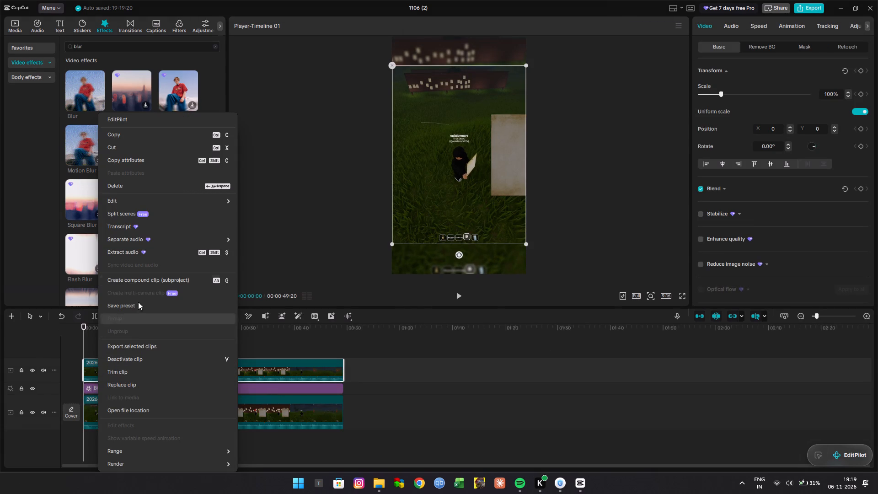
click(133, 138)
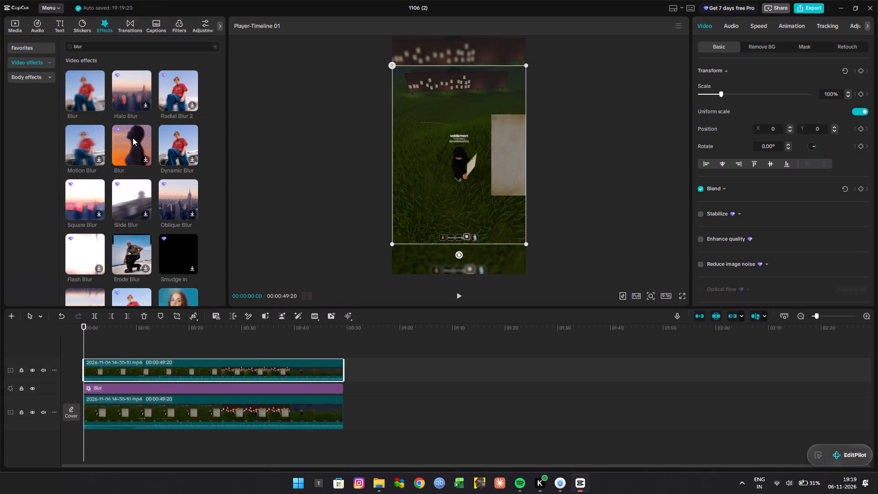
right_click(89, 343)
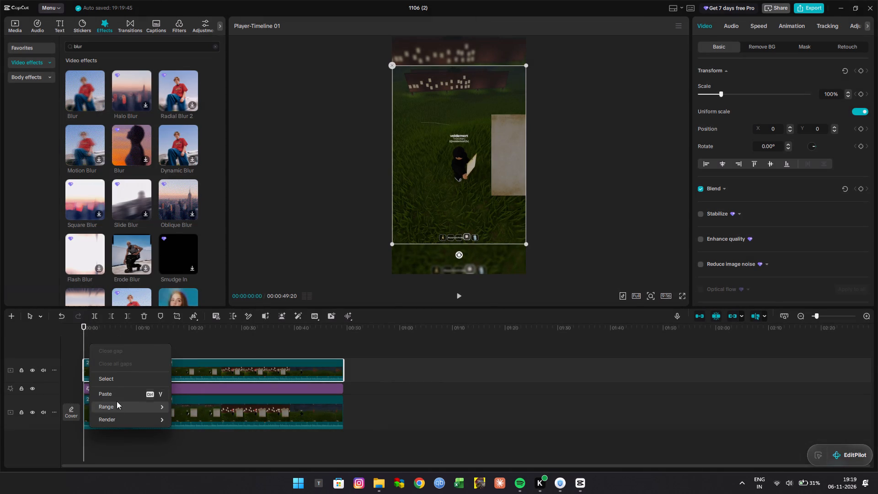
click(117, 397)
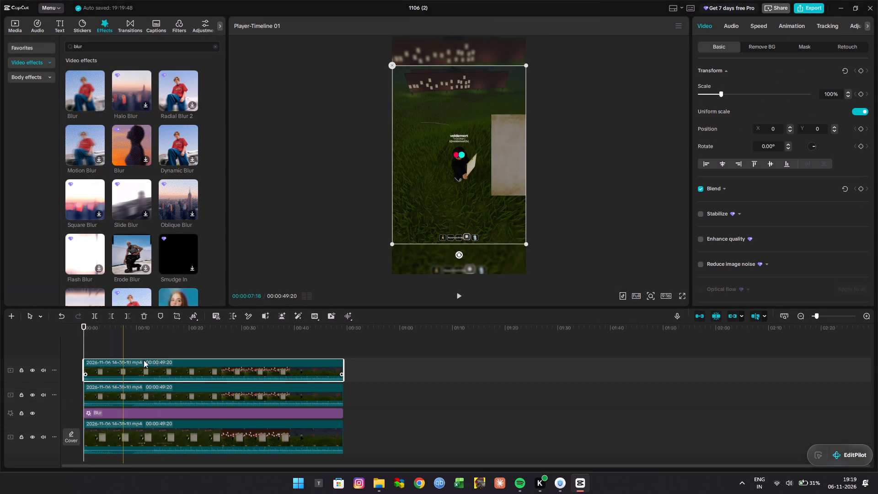
Enable Auto removal and Custom removal of the background for the topmost clip.
click(778, 45)
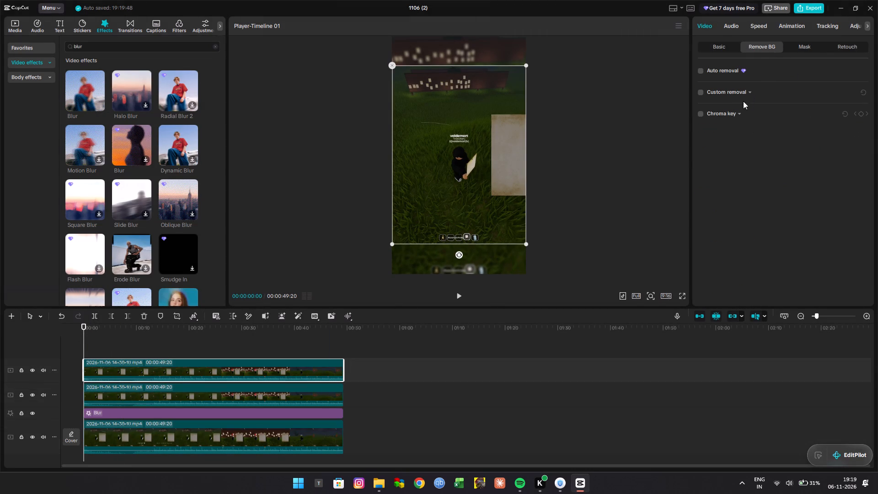
click(699, 70)
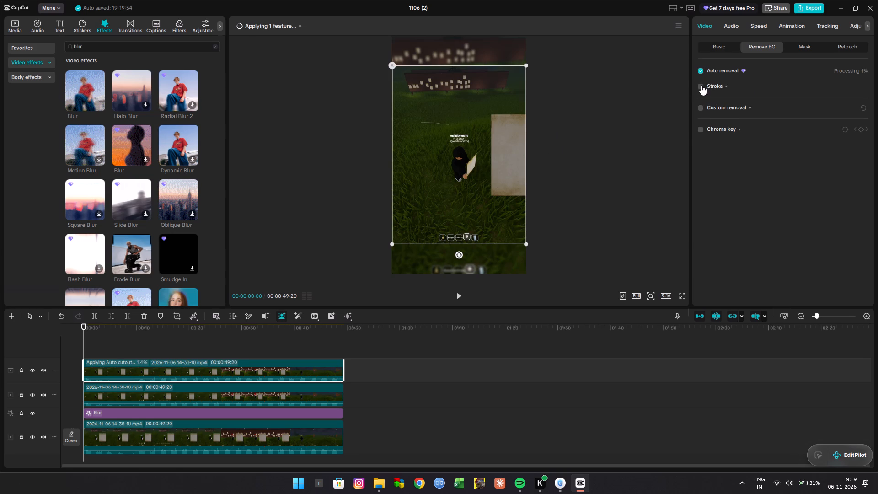
click(702, 107)
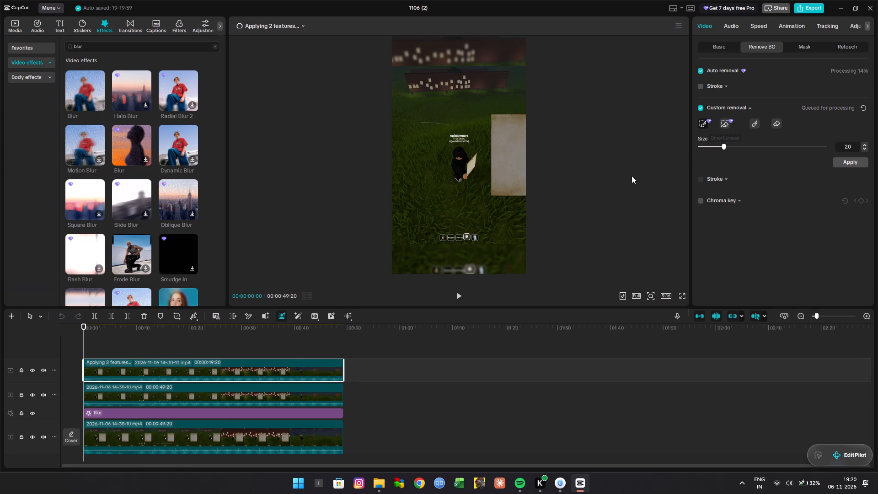
Change the topmost clip's crop ratio to Free so the crop covers its full frame.
click(178, 316)
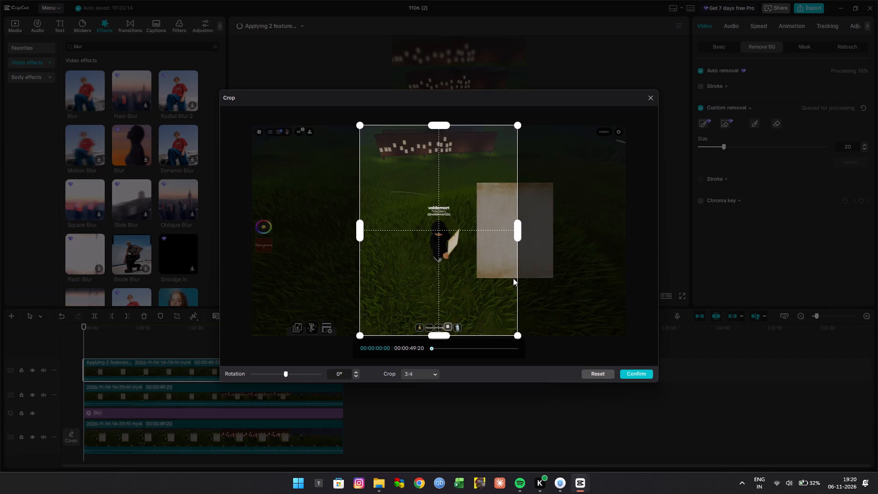
drag(518, 231, 637, 232)
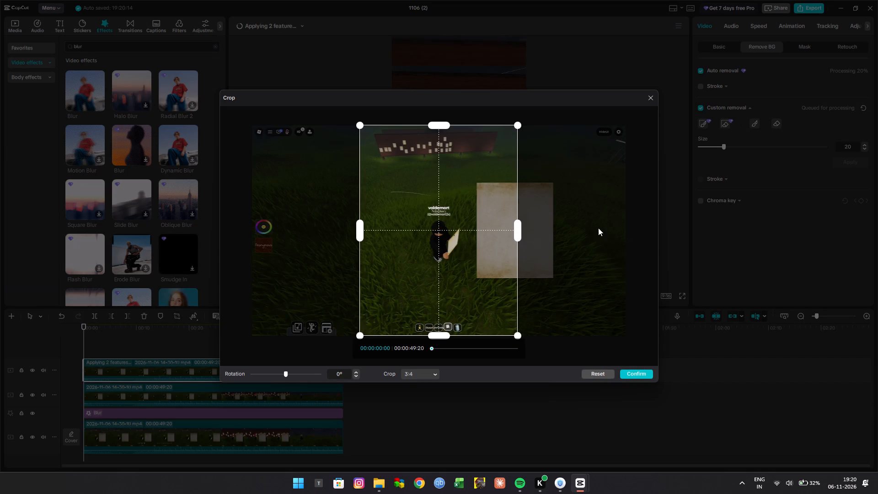
drag(516, 228, 539, 226)
click(423, 378)
click(422, 283)
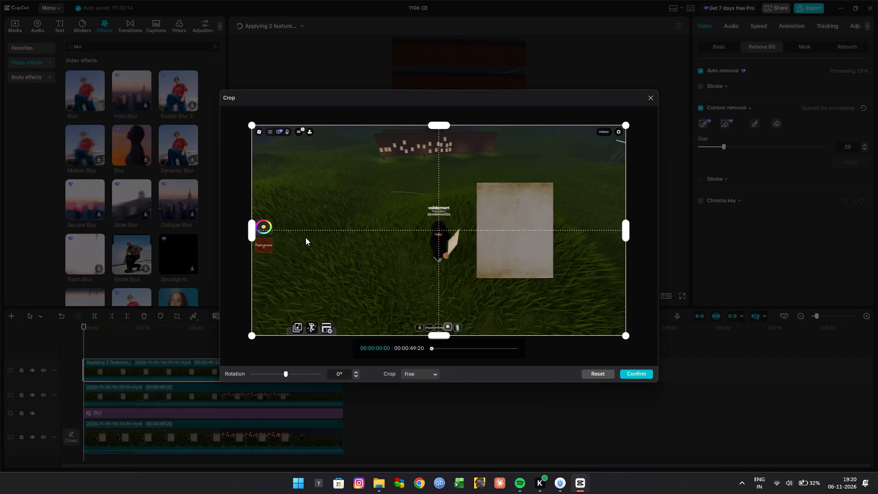
click(637, 377)
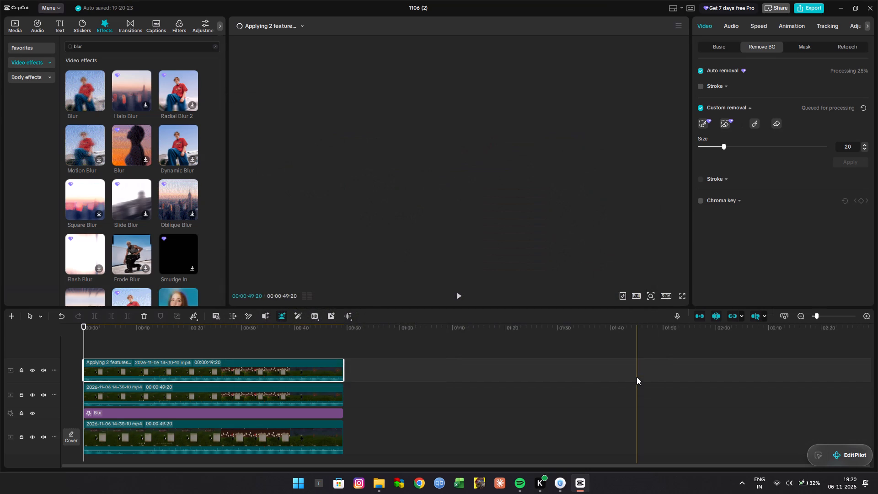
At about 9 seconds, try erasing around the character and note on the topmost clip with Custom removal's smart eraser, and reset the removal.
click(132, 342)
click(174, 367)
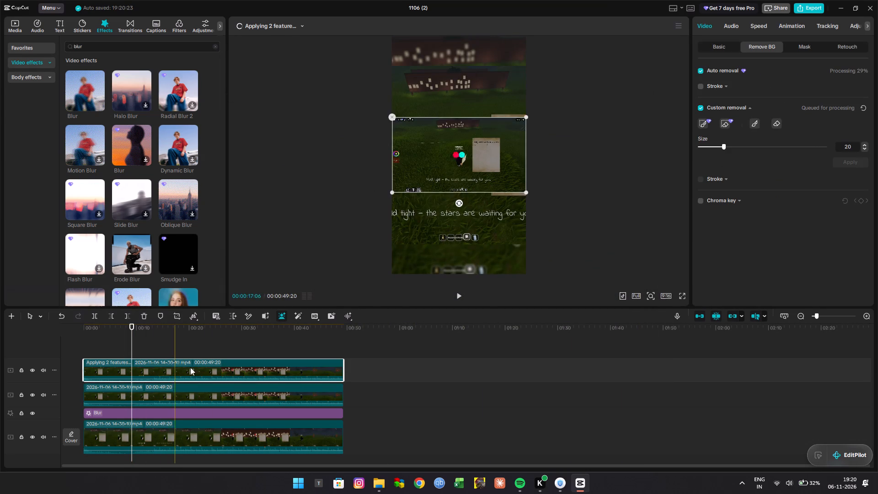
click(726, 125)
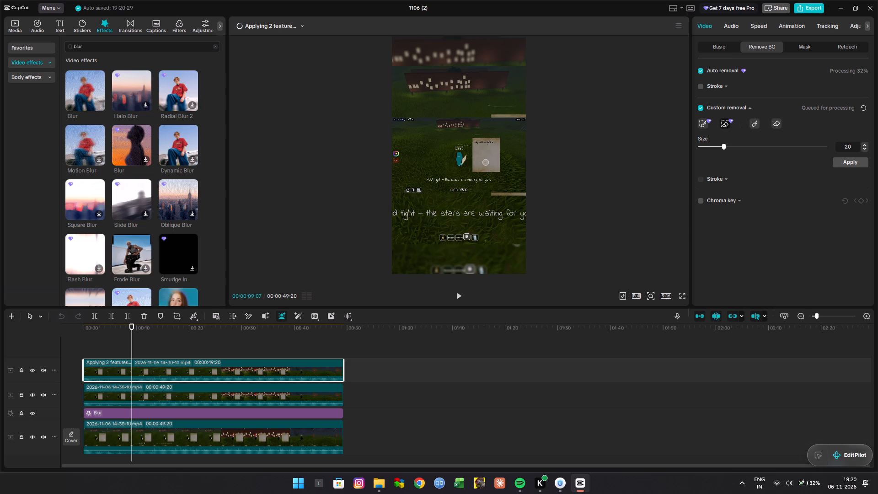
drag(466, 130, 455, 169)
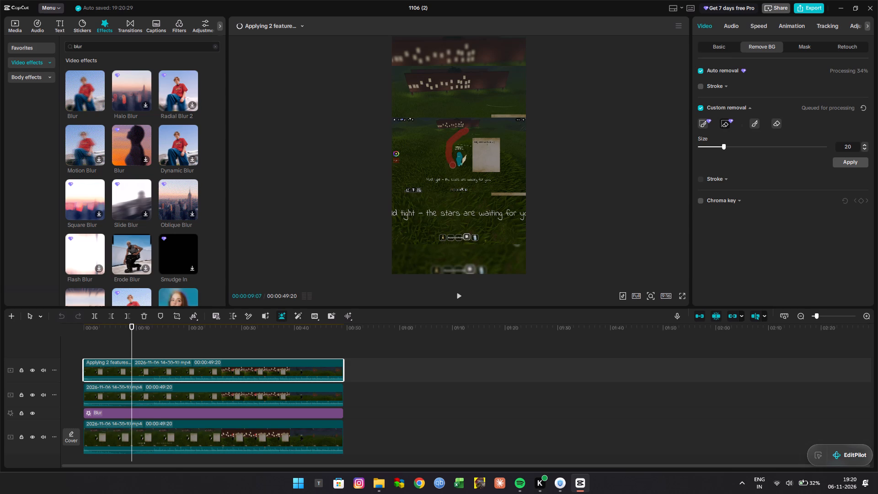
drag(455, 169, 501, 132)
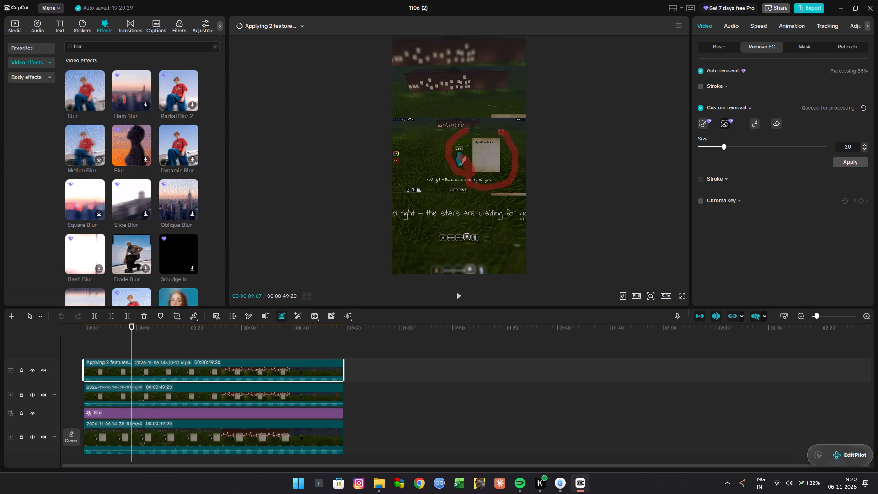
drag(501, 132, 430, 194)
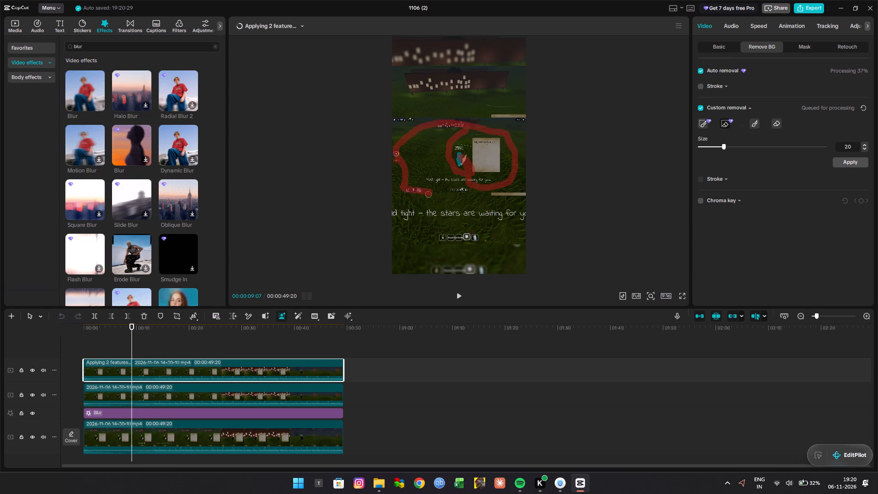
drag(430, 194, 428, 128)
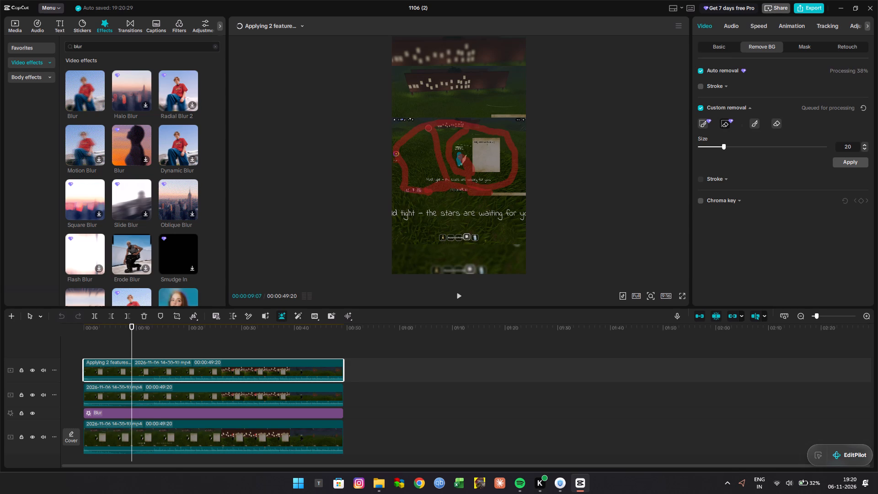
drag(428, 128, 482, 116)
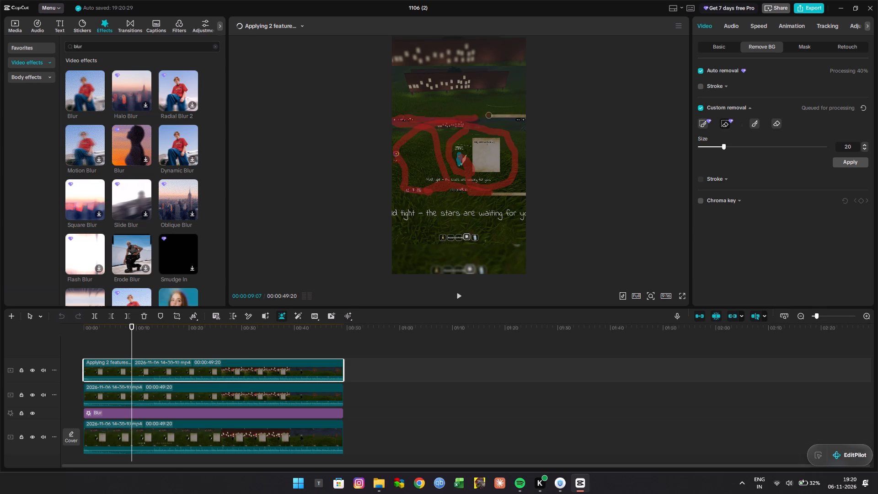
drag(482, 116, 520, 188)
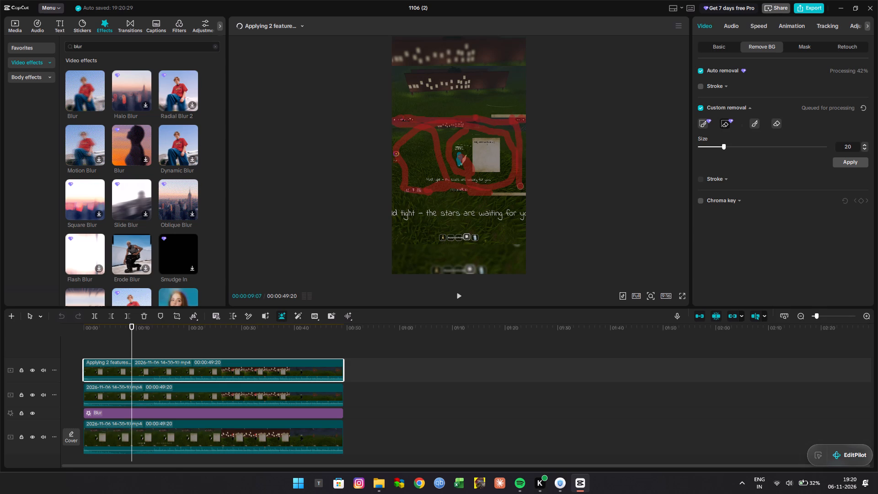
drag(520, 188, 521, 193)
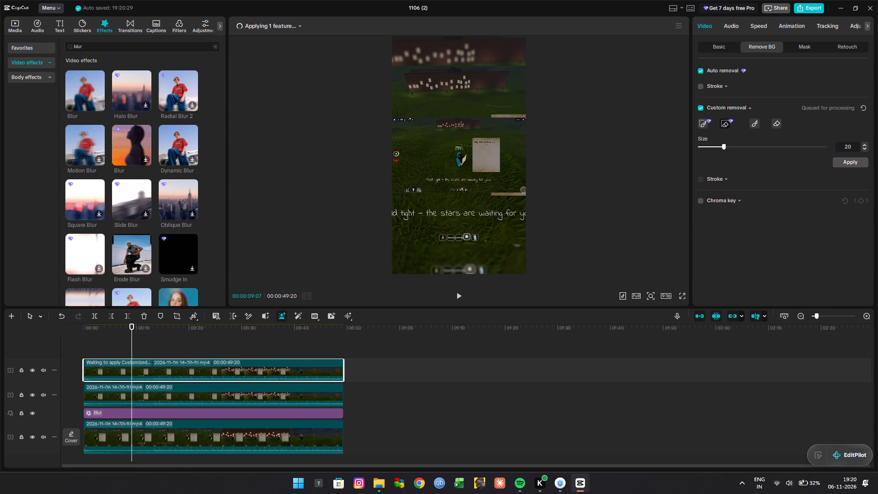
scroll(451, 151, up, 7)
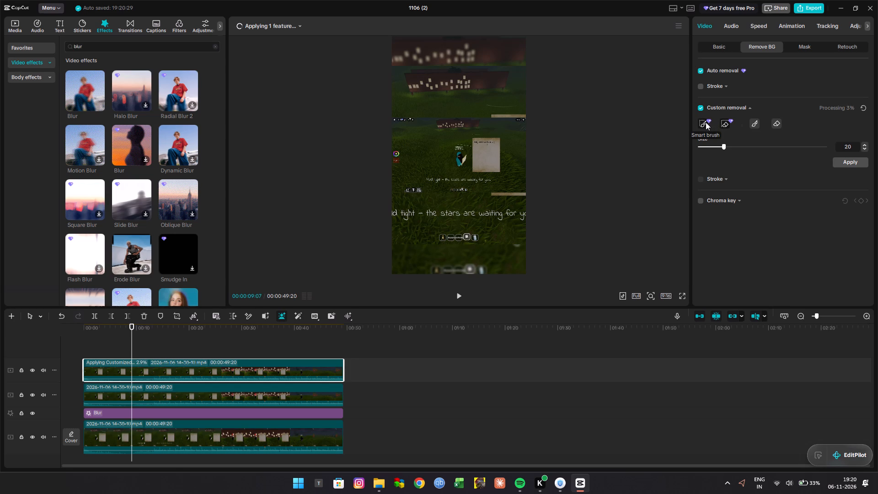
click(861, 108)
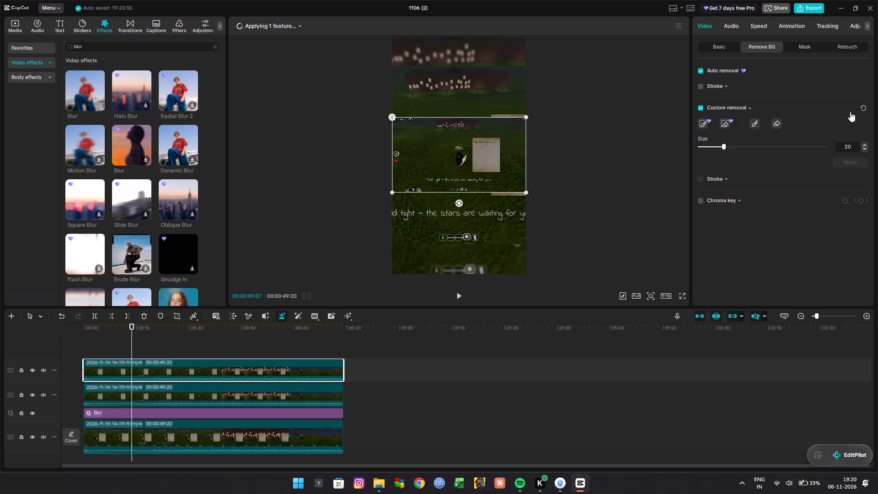
Add a Rectangle mask to the topmost clip and move it over the paper note, at position X 373, Y 0.
click(795, 49)
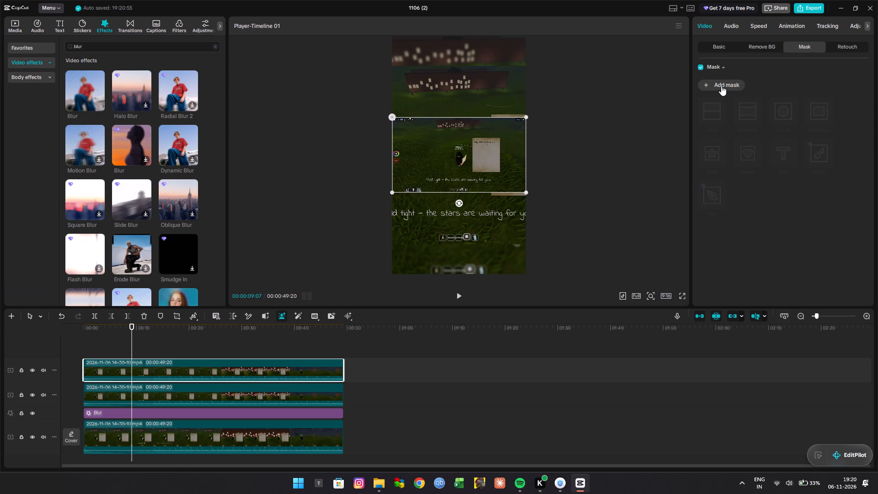
click(704, 80)
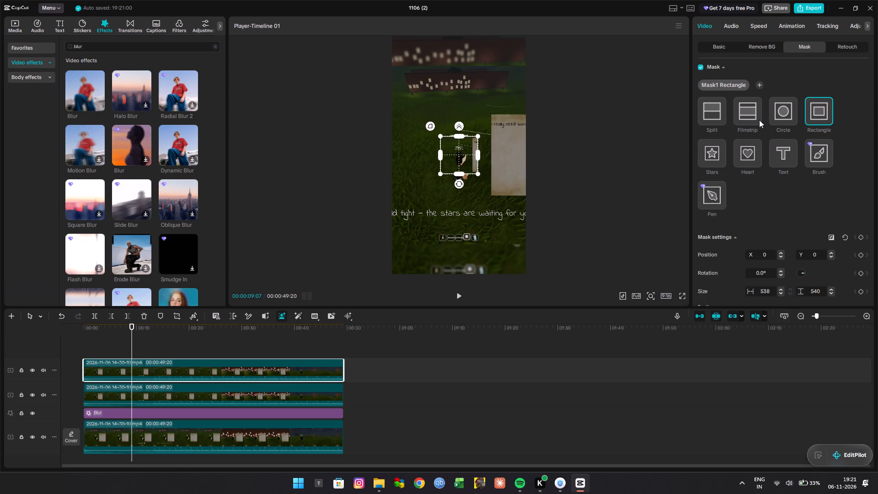
drag(462, 155, 485, 156)
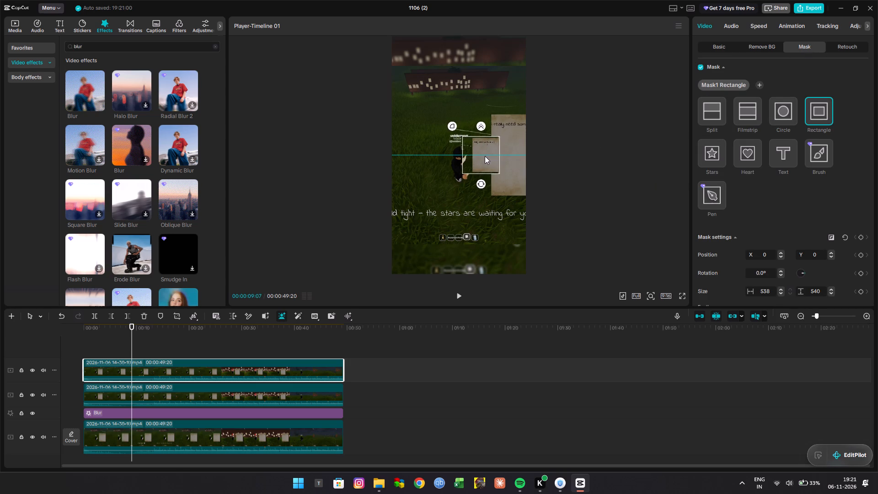
drag(485, 156, 488, 157)
scroll(514, 153, up, 6)
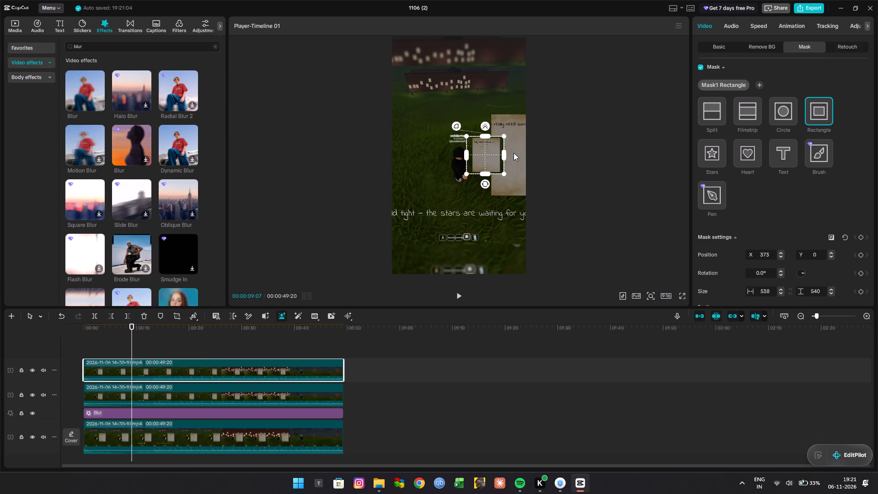
Resize the topmost clip's Rectangle mask to 367 by 474 around the small paper note, keeping it at position X 373, Y 0.
scroll(497, 167, up, 4)
drag(467, 154, 473, 154)
click(486, 171)
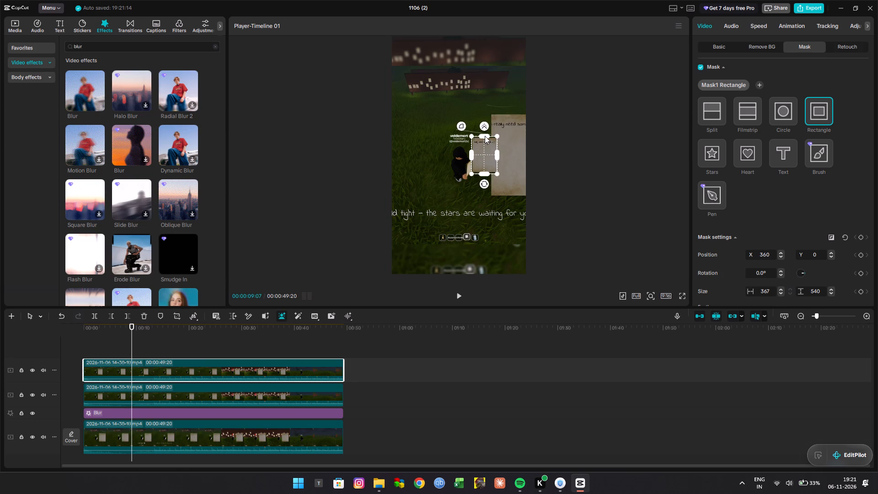
click(485, 136)
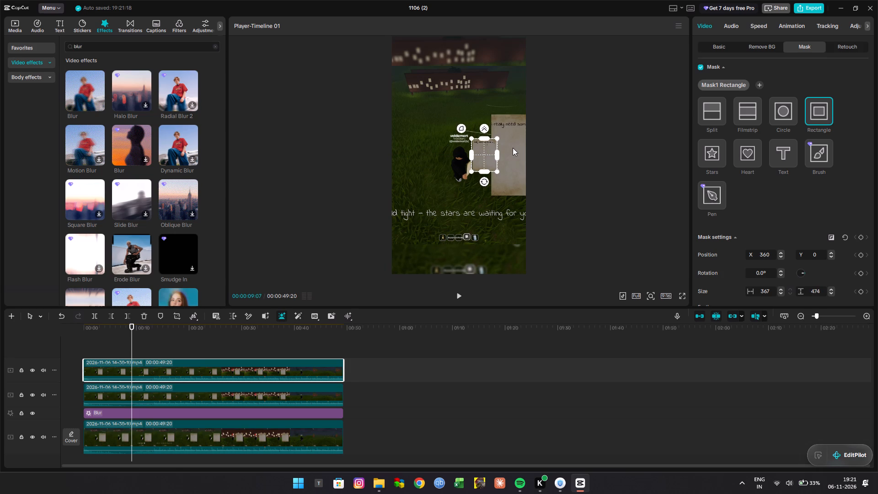
scroll(513, 148, up, 1)
ctrl+scroll(513, 147, up, 6)
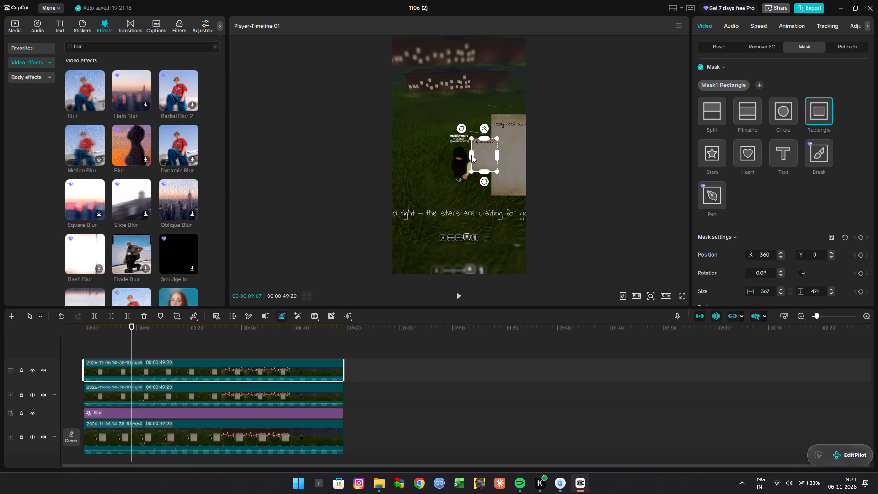
click(471, 155)
click(497, 154)
click(482, 154)
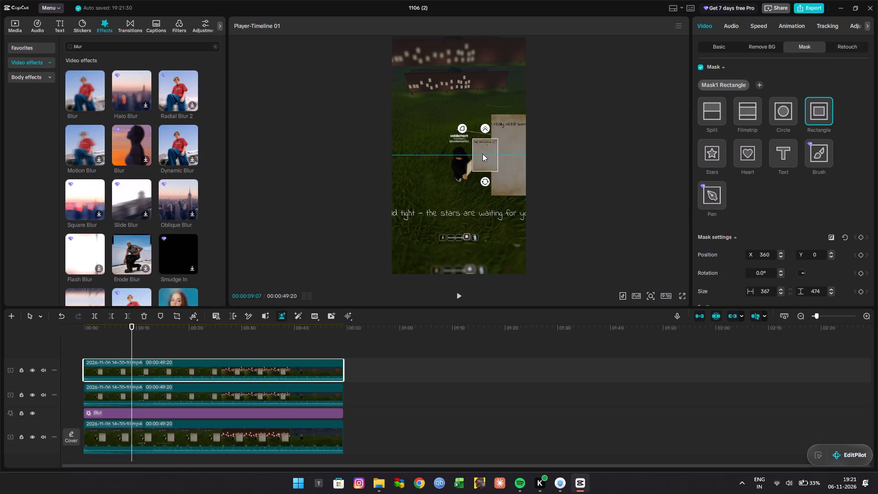
click(581, 130)
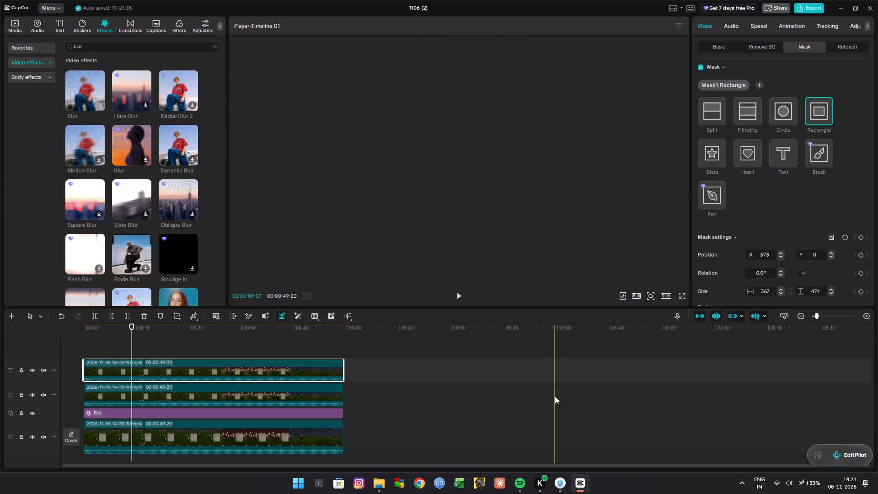
Check how the Rectangle mask fits the paper note at several moments of the timeline, returning to the start.
click(133, 345)
drag(133, 345, 84, 349)
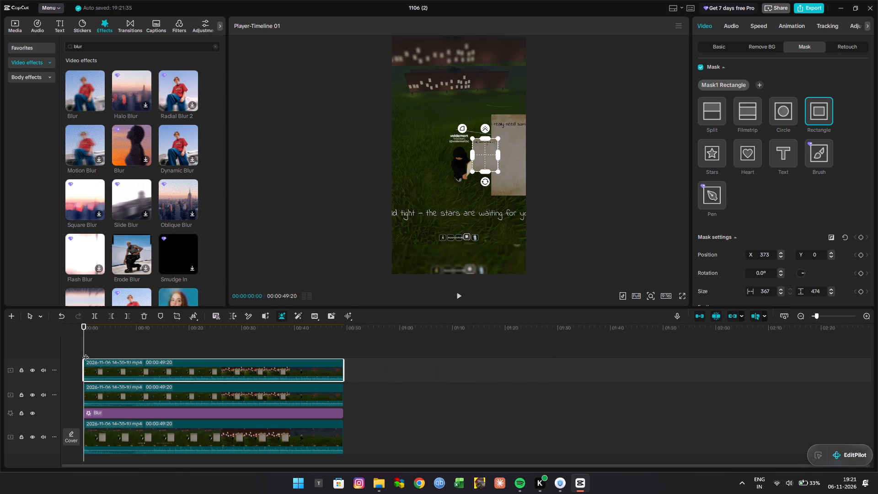
click(94, 342)
drag(94, 342, 102, 344)
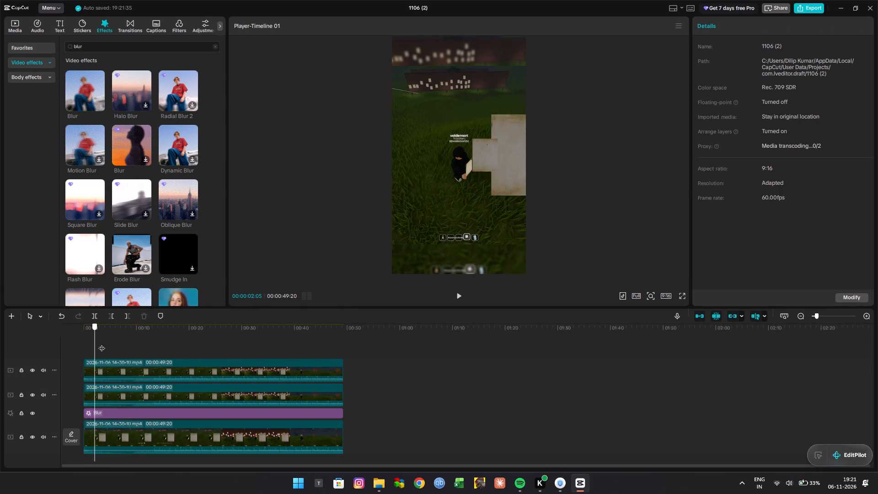
drag(102, 344, 109, 344)
click(123, 367)
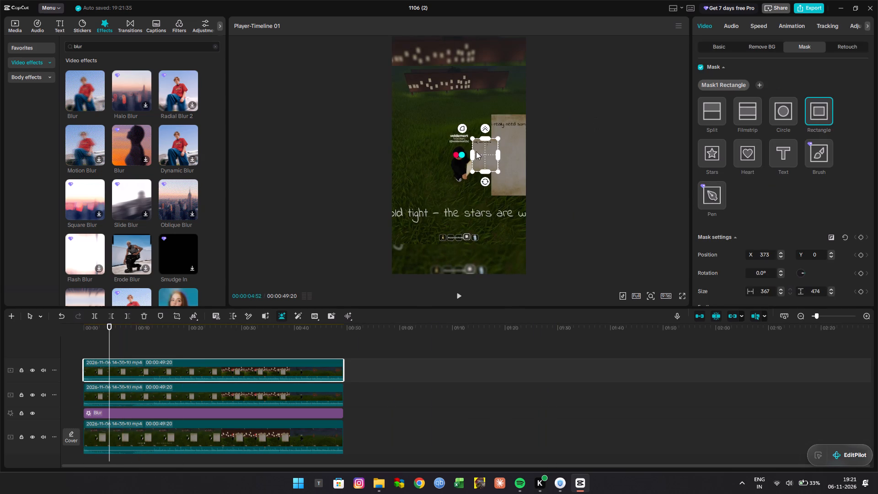
click(485, 157)
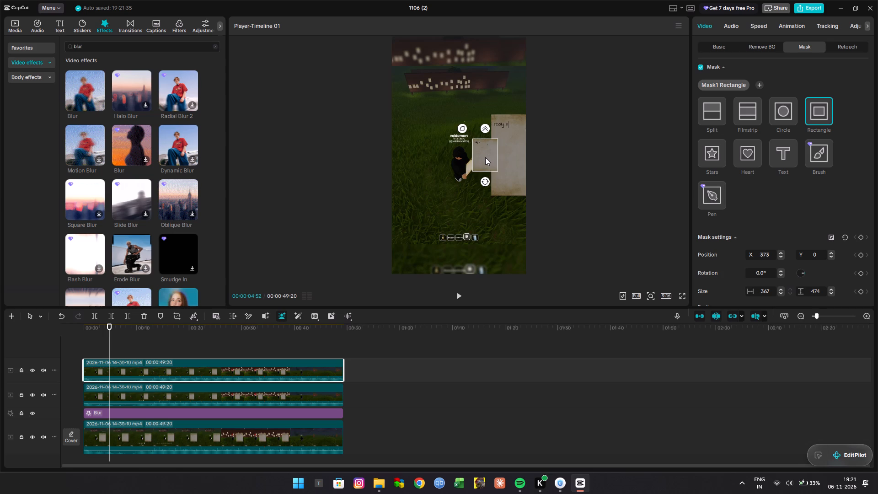
click(486, 157)
click(262, 339)
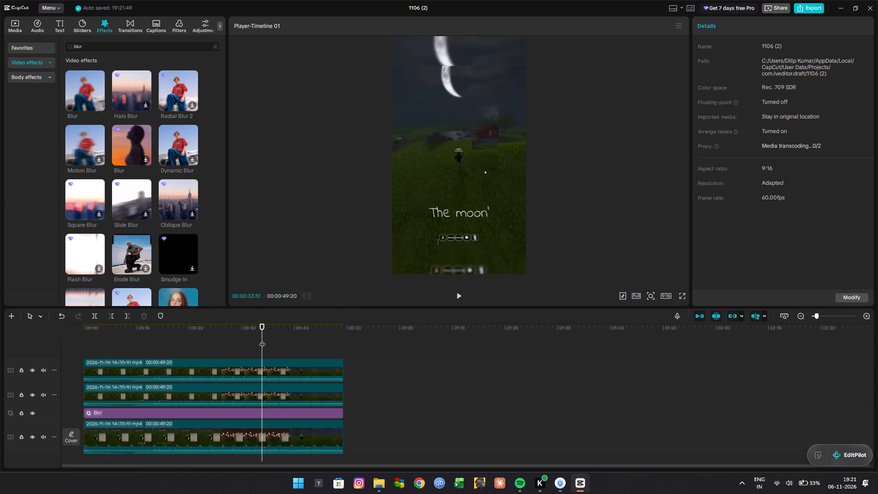
click(151, 354)
drag(151, 354, 150, 354)
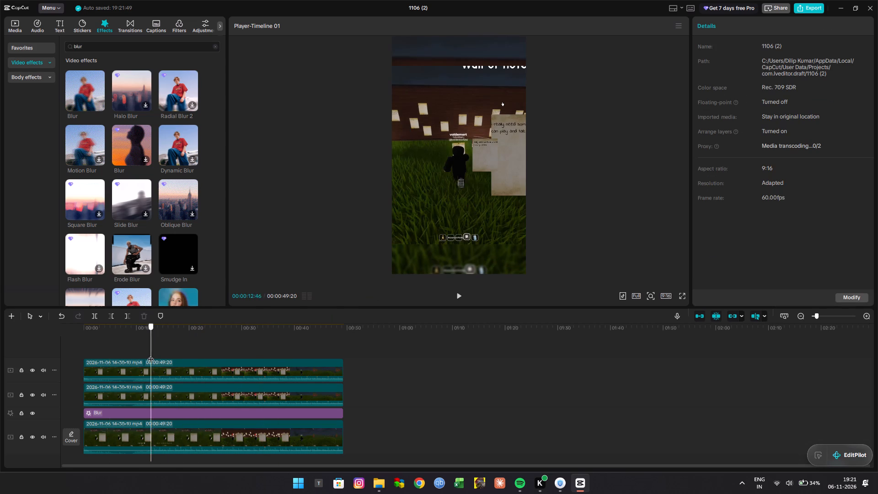
drag(150, 354, 67, 362)
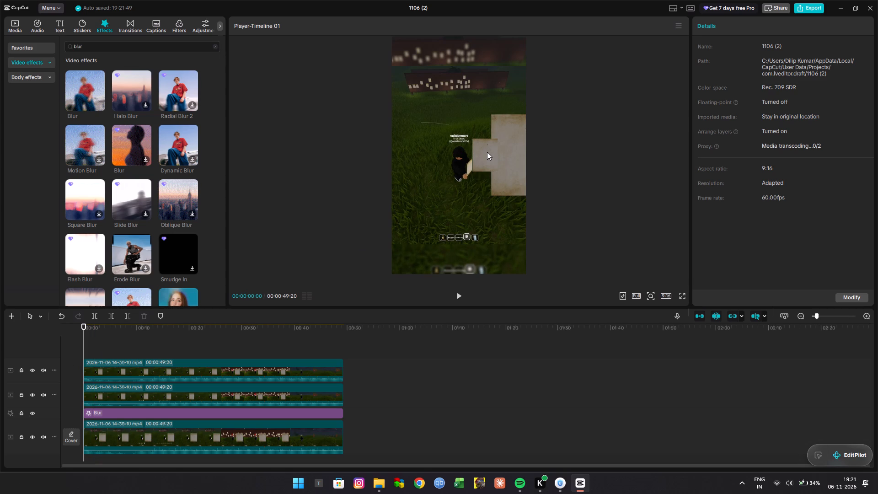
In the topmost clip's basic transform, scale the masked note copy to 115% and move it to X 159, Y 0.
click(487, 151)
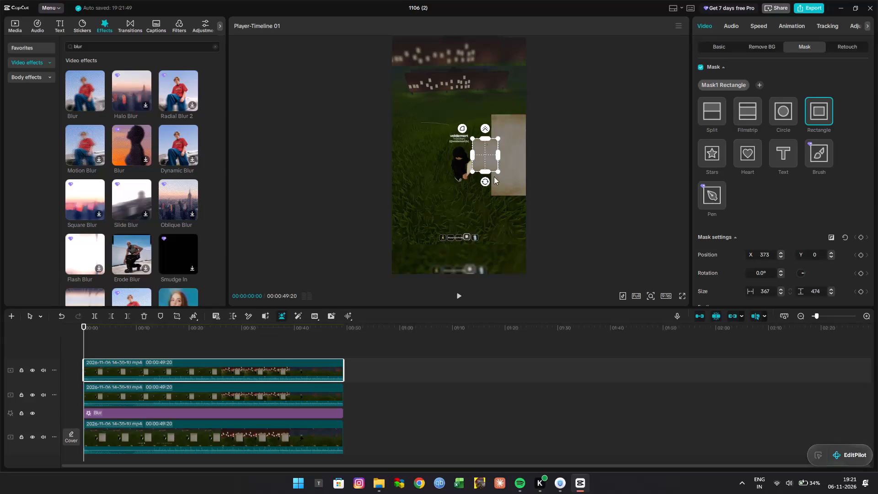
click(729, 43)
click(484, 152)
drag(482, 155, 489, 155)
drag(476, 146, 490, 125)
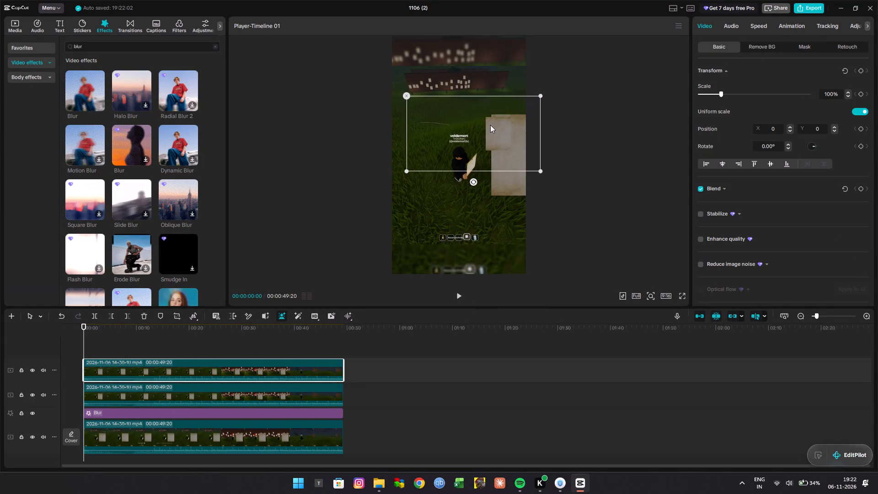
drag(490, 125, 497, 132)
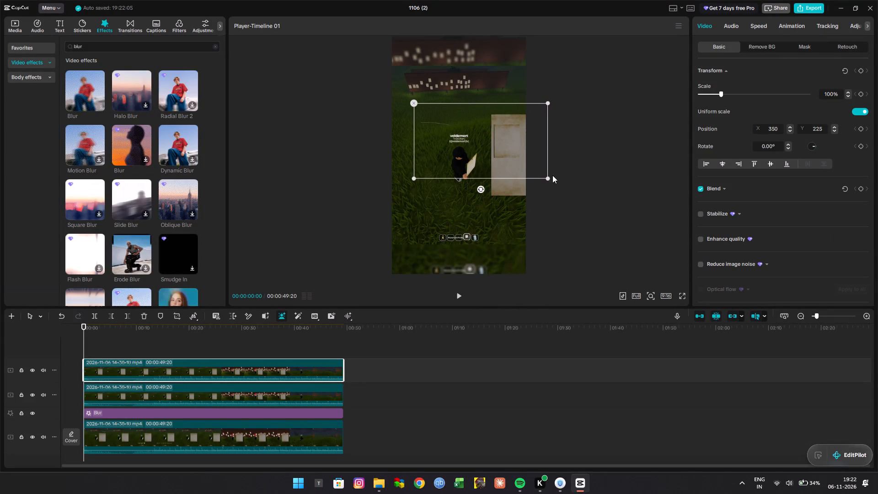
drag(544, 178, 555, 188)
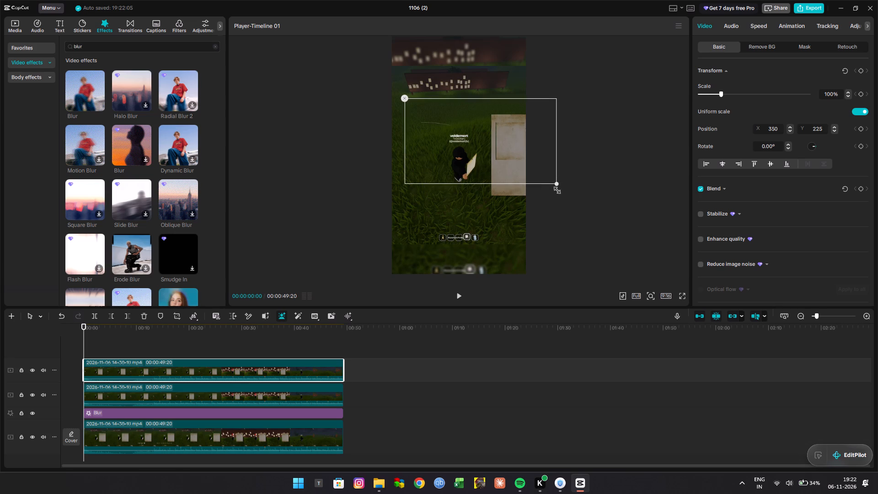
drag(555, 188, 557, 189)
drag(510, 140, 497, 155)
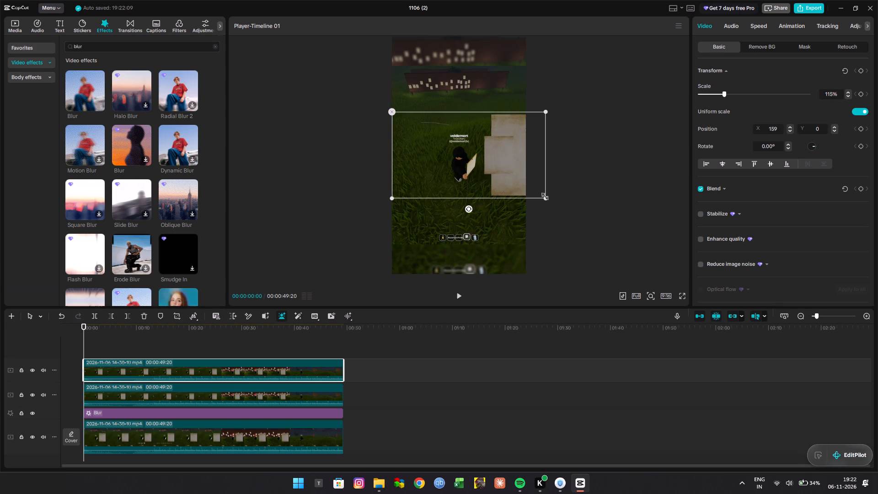
Enlarge the topmost masked note clip to 287% and position it at X -700, Y 0.
drag(545, 197, 653, 267)
drag(509, 154, 508, 154)
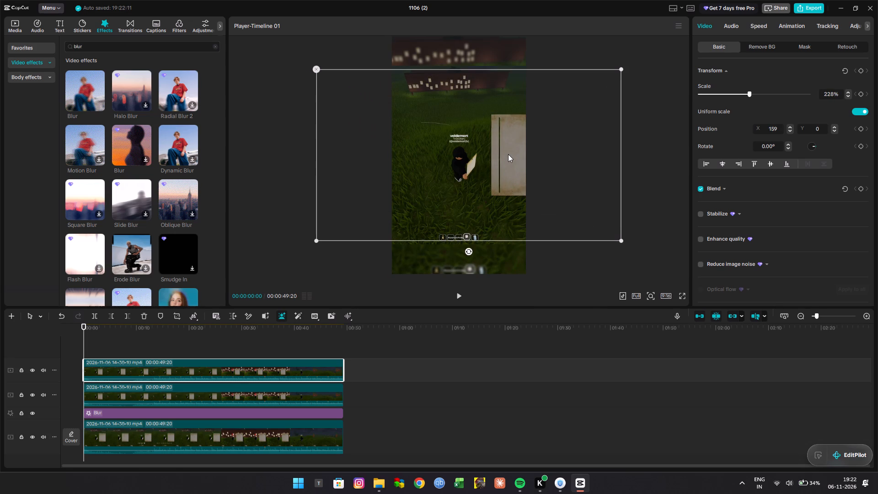
drag(508, 154, 485, 154)
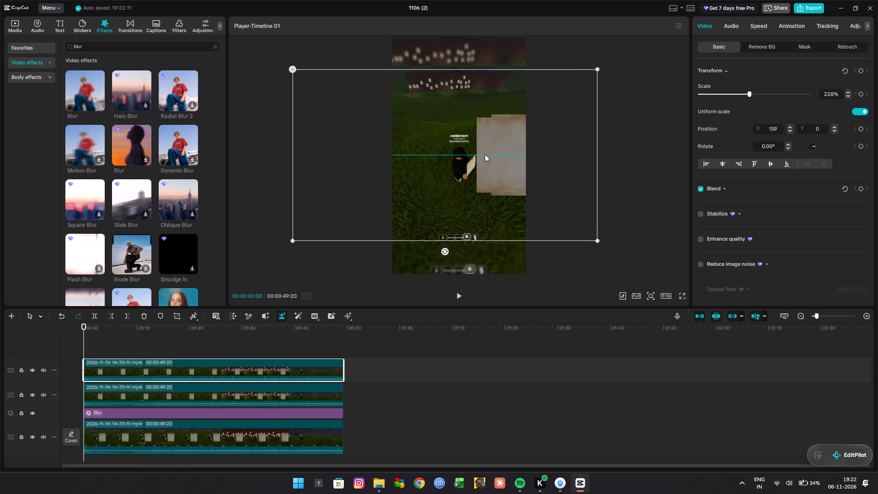
drag(485, 154, 438, 213)
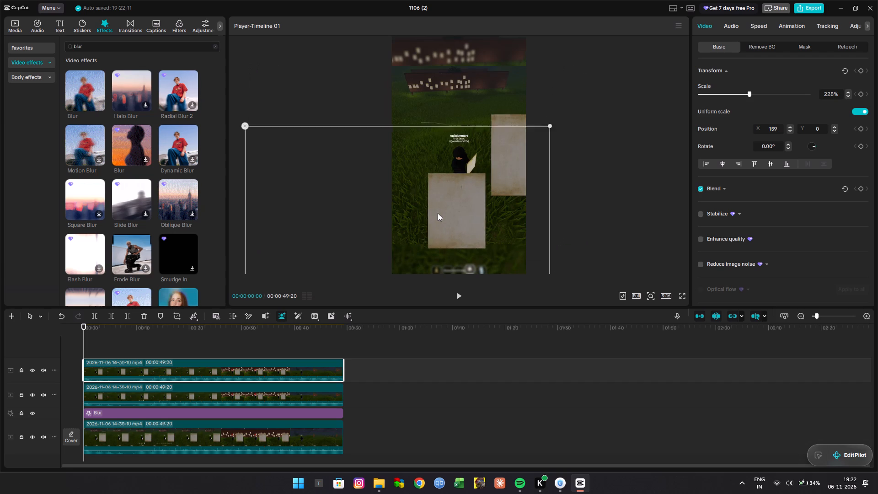
drag(438, 213, 459, 198)
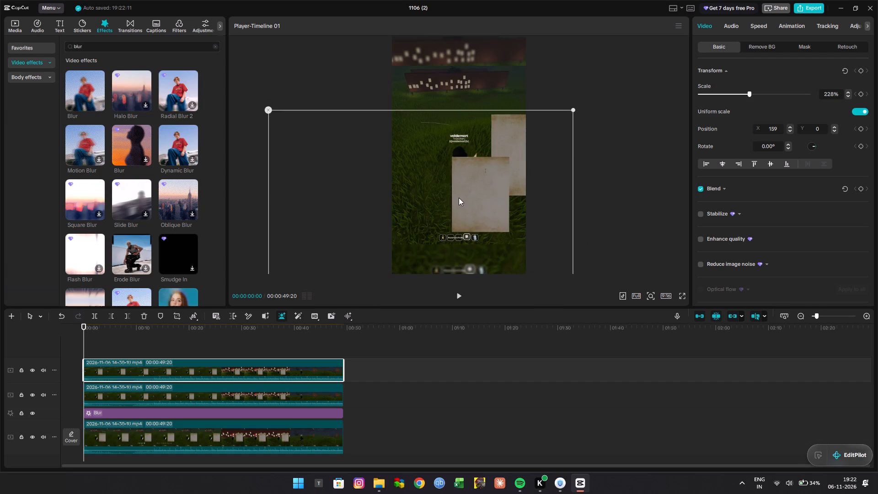
drag(459, 198, 457, 225)
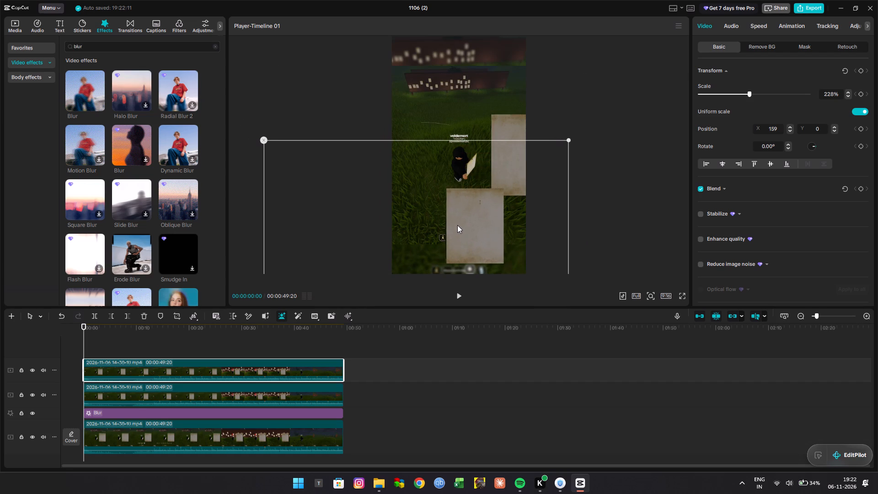
drag(457, 225, 442, 220)
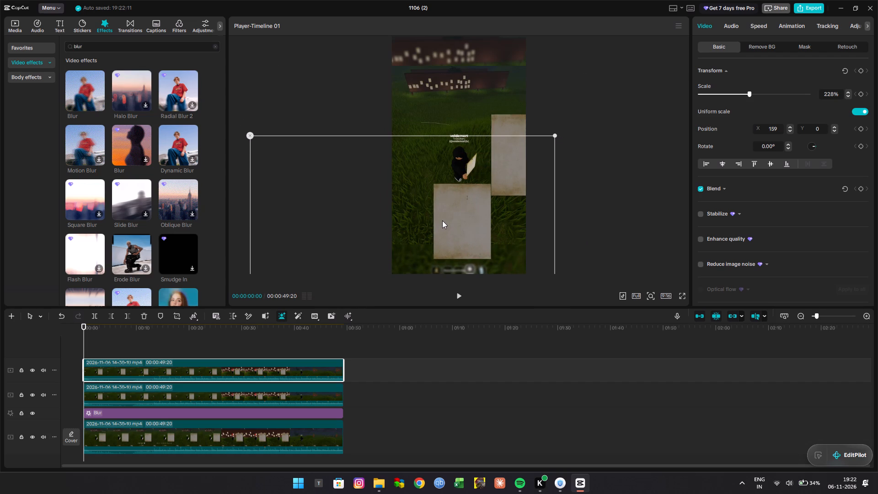
drag(442, 220, 488, 154)
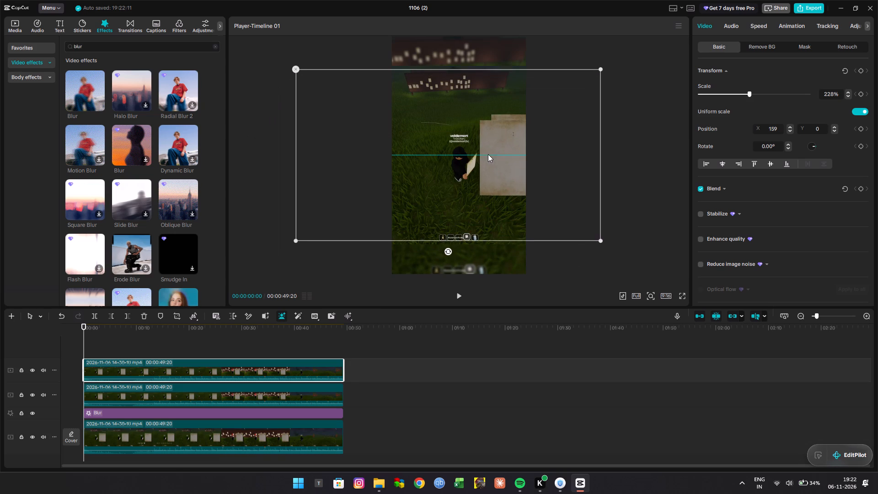
drag(488, 154, 485, 150)
drag(595, 236, 596, 236)
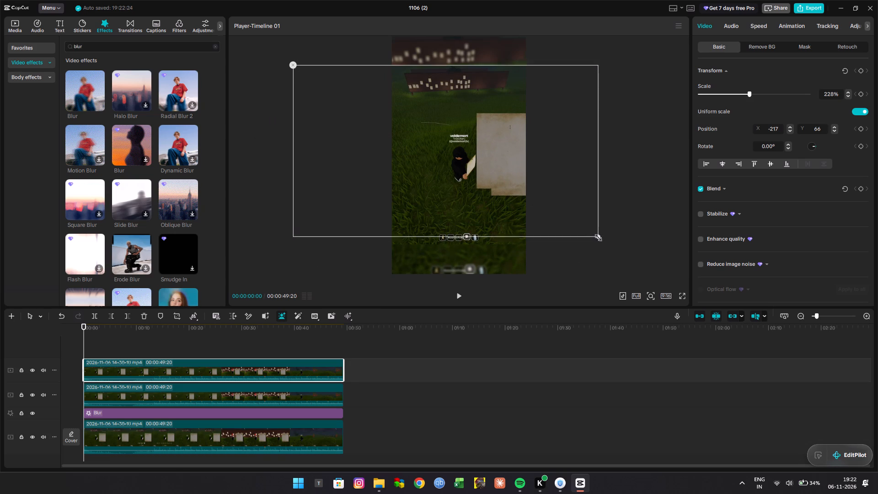
drag(596, 236, 635, 299)
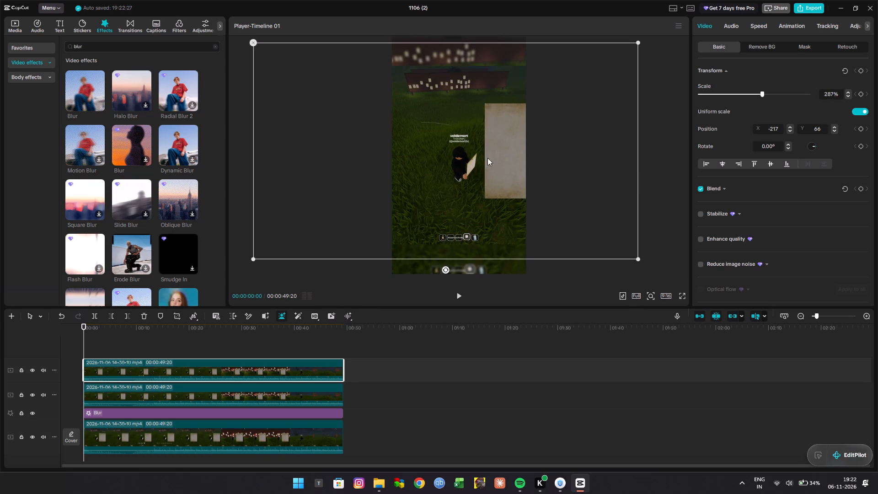
drag(497, 162, 465, 165)
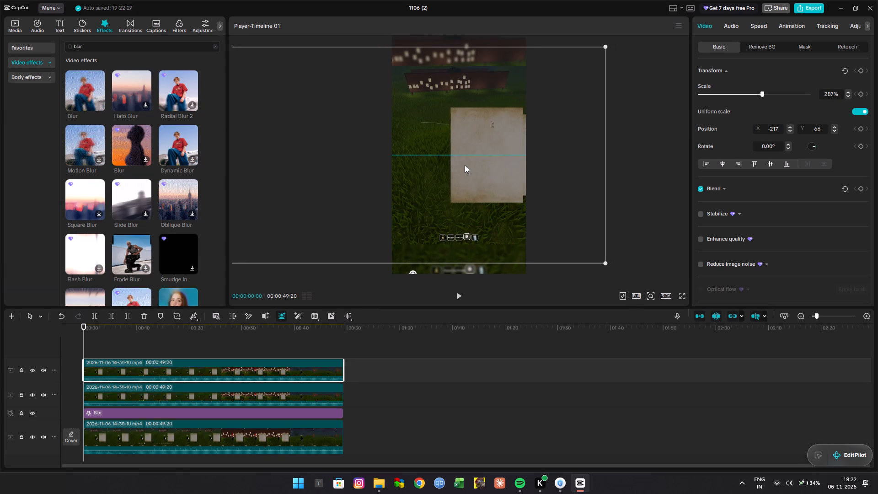
drag(465, 165, 467, 165)
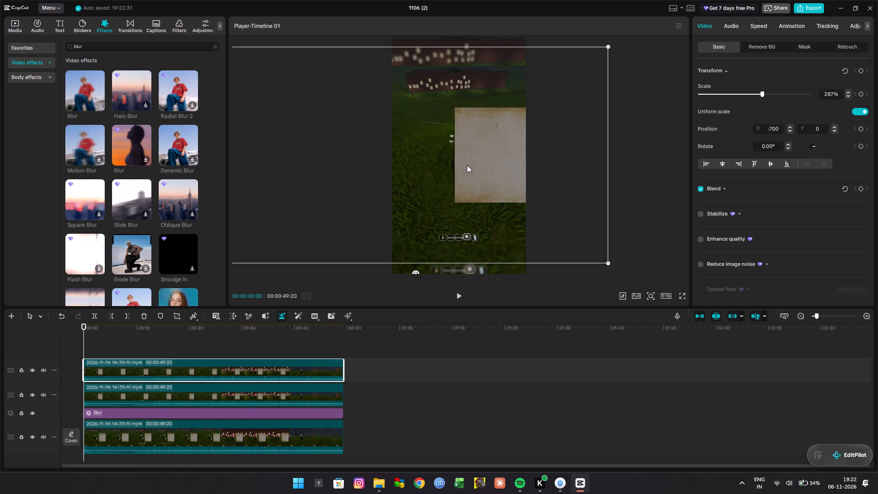
Shift the topmost clip's Rectangle mask to position X 378, Y 0.
click(802, 48)
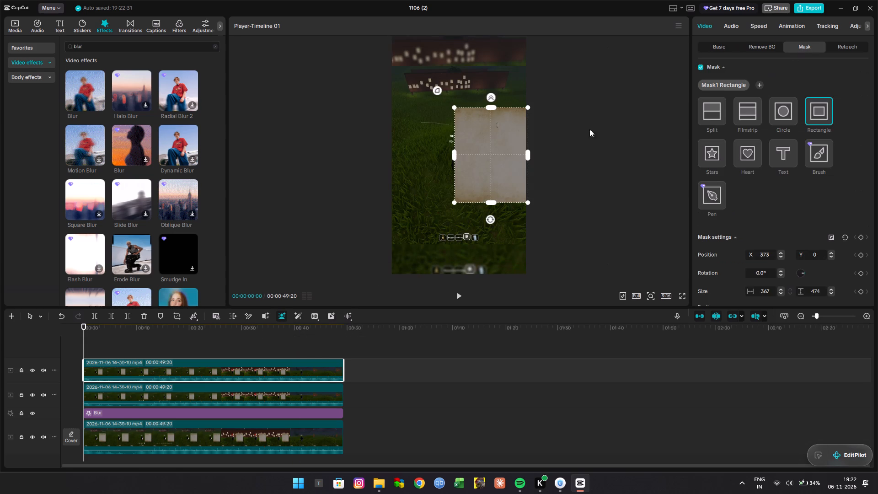
click(470, 156)
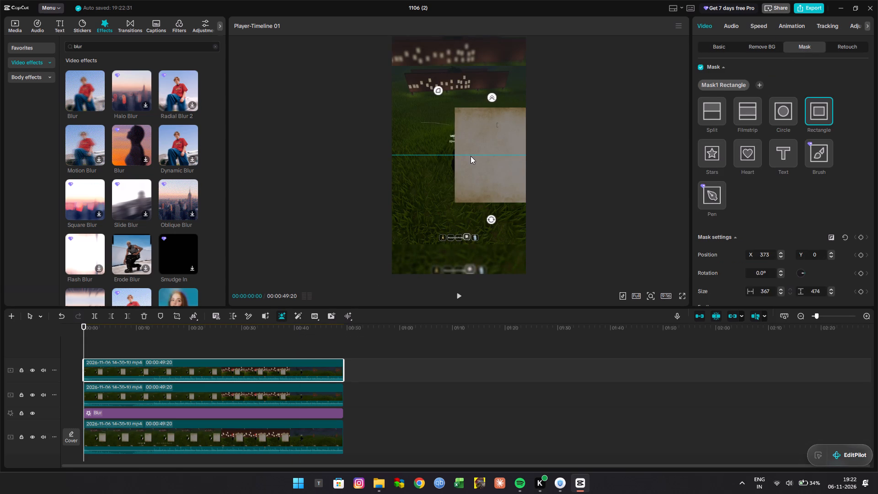
click(562, 230)
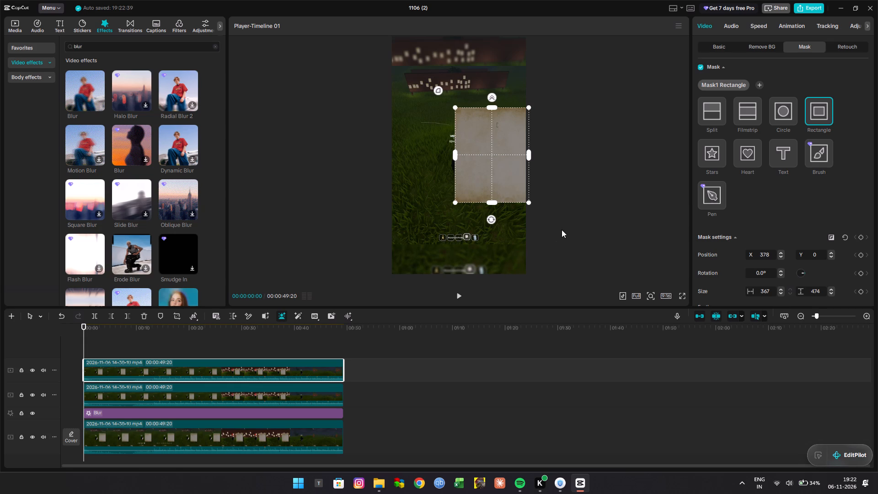
Return to the topmost clip's basic settings and play the video from the start to check the masked note copy.
click(723, 49)
click(103, 336)
drag(103, 336, 32, 345)
key(space)
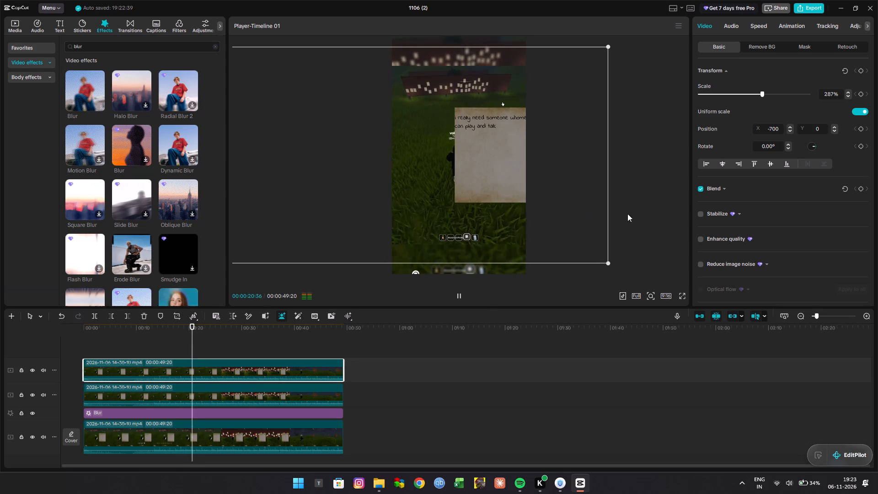
Lower the system sound volume while the preview plays.
click(808, 488)
drag(780, 426, 778, 427)
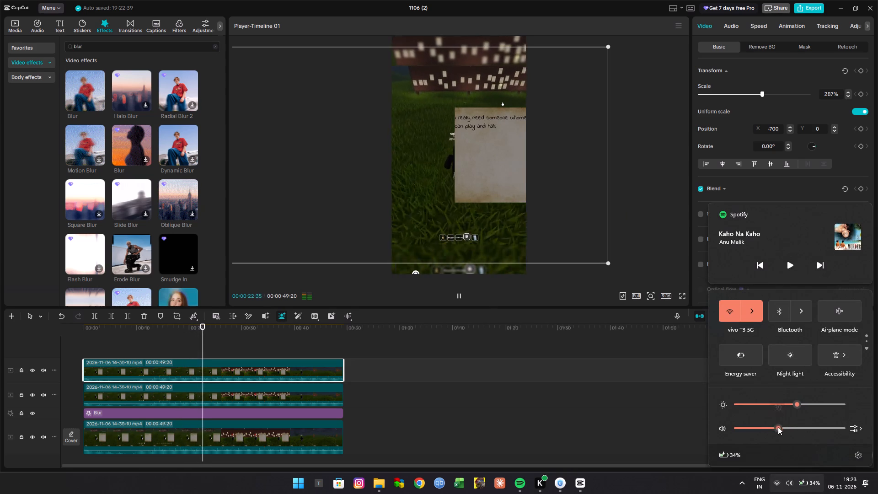
drag(778, 427, 768, 428)
click(768, 428)
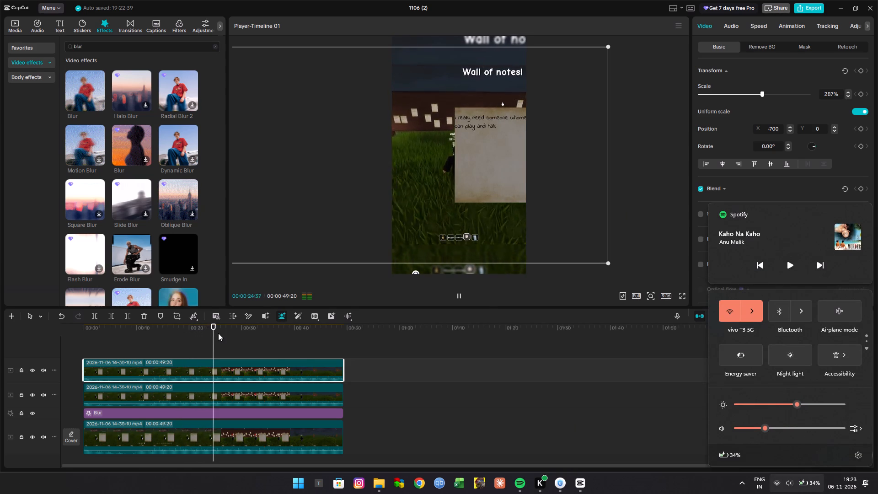
Scrub the opening part of the timeline to check how text appears on the enlarged note, returning to the start.
drag(218, 333, 83, 358)
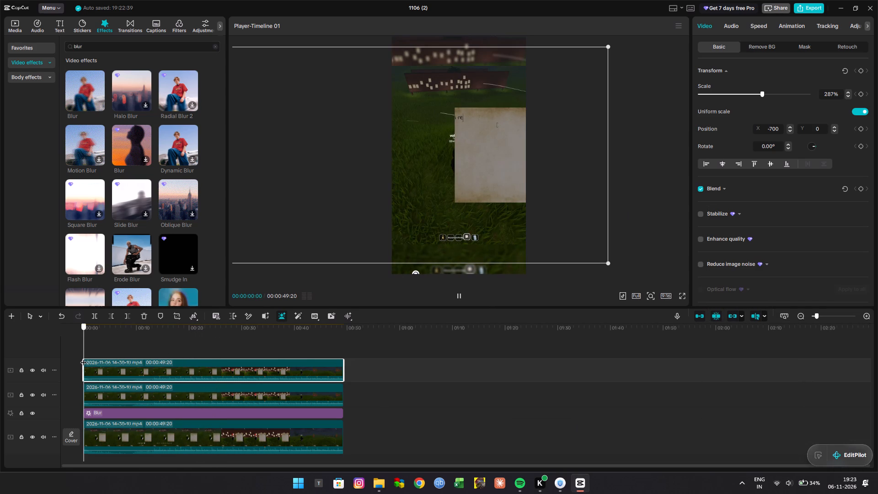
drag(83, 358, 177, 351)
drag(177, 351, 173, 350)
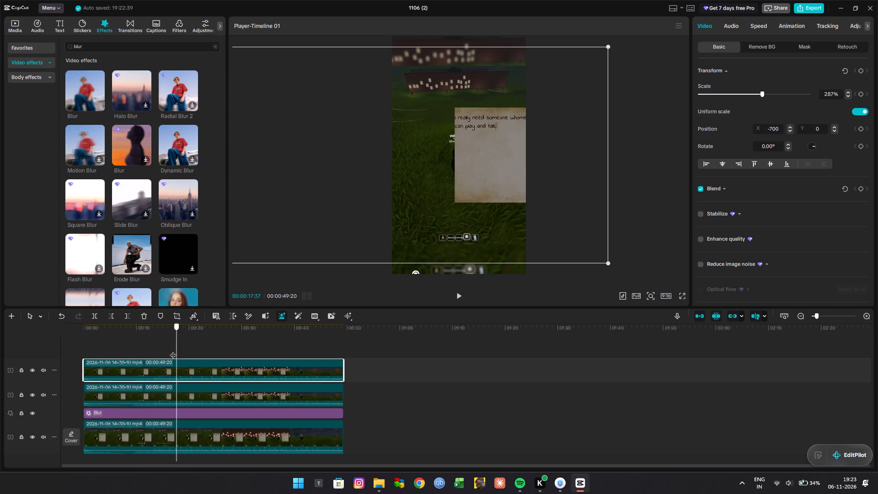
drag(173, 350, 38, 370)
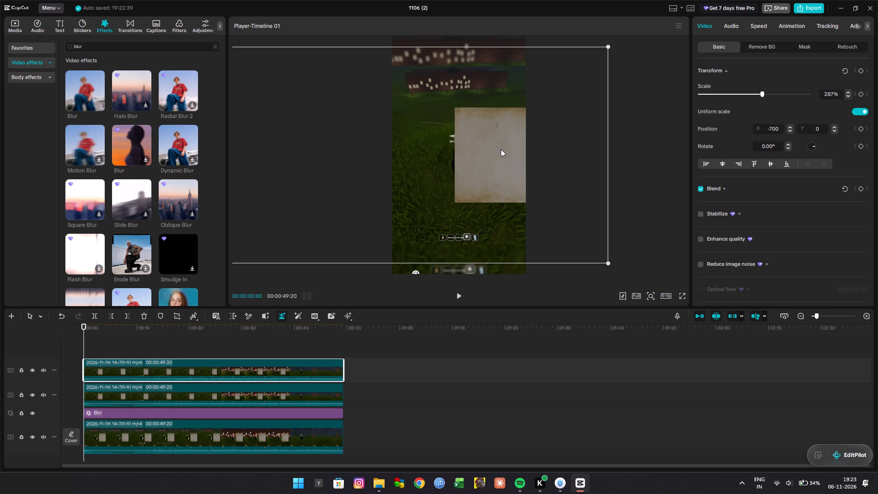
Scale the topmost masked note clip to 325% and move it over the character at X -1378, Y 0.
drag(494, 156, 460, 157)
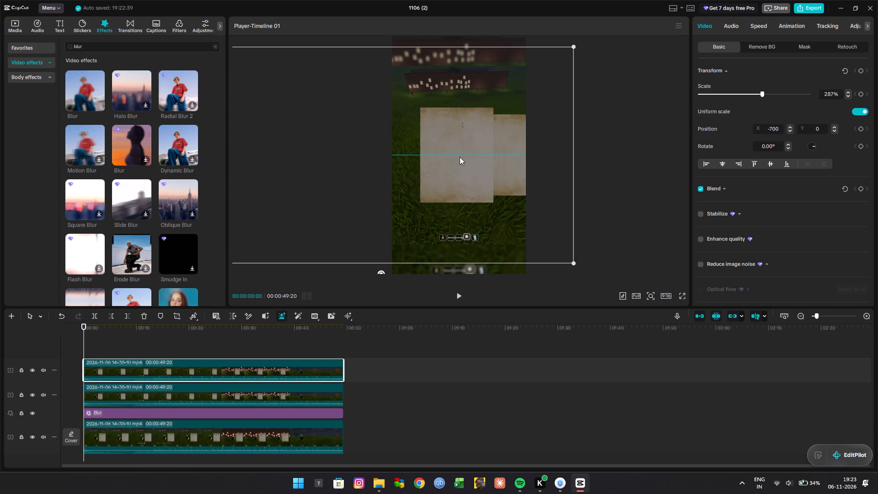
drag(460, 157, 451, 157)
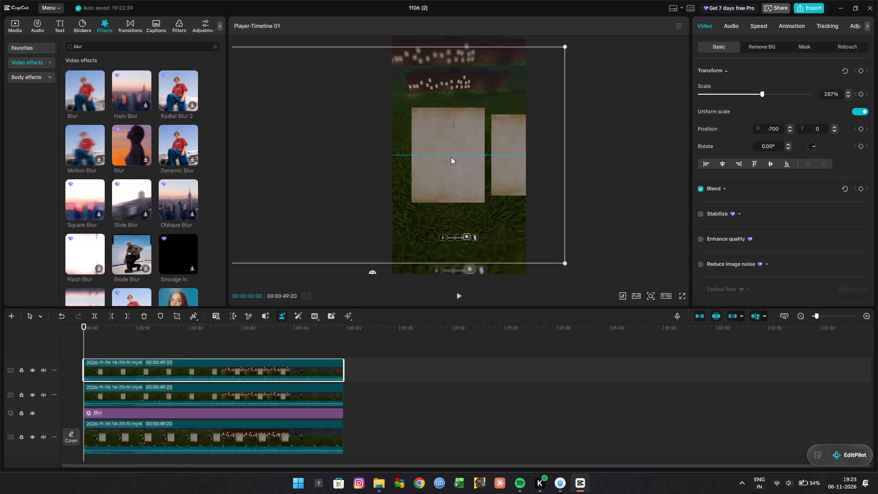
drag(451, 157, 466, 156)
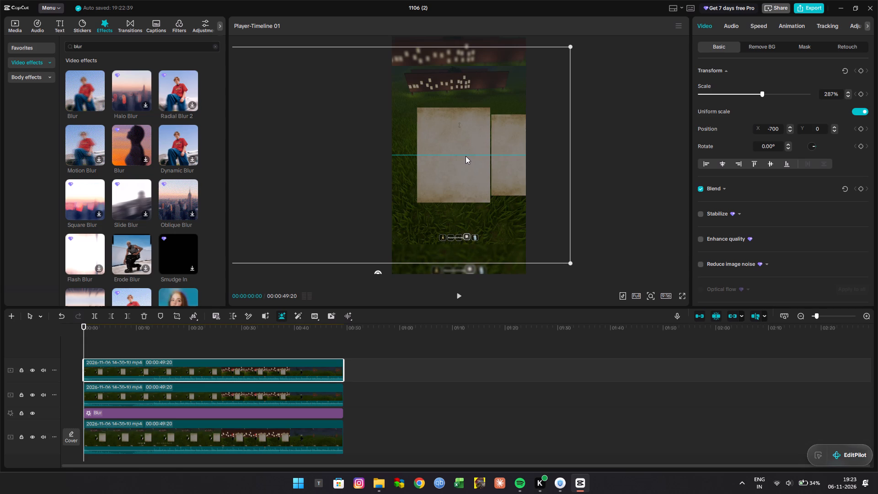
drag(466, 156, 471, 156)
drag(465, 156, 468, 156)
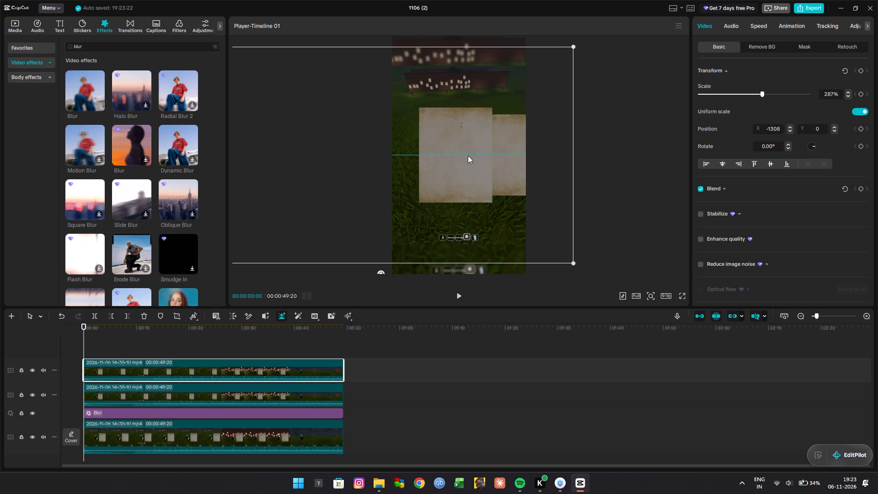
drag(468, 156, 471, 156)
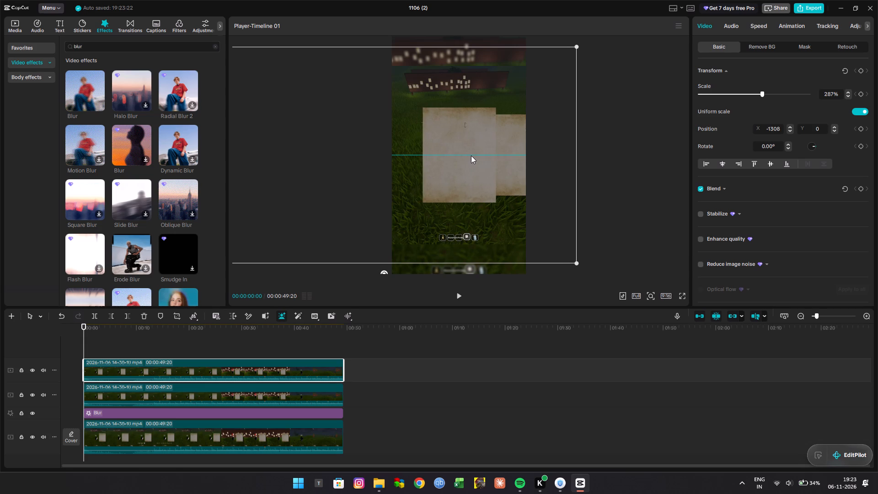
drag(471, 156, 471, 156)
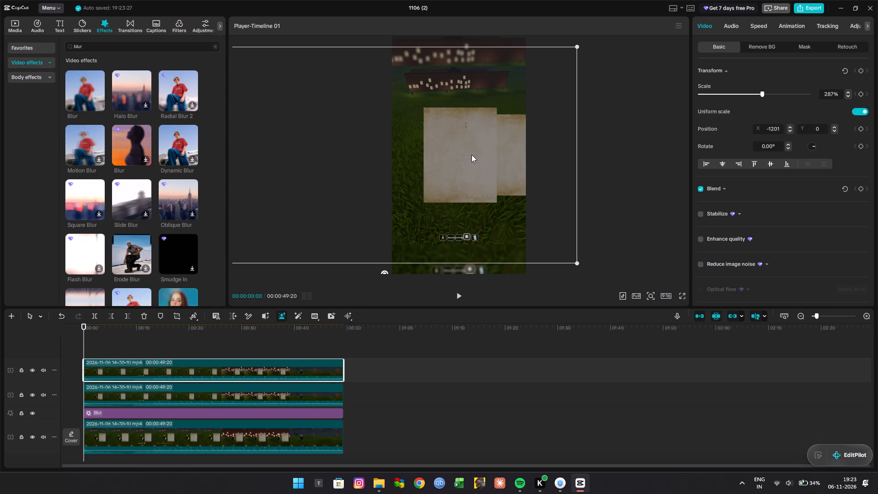
drag(575, 264, 600, 304)
drag(482, 182, 472, 183)
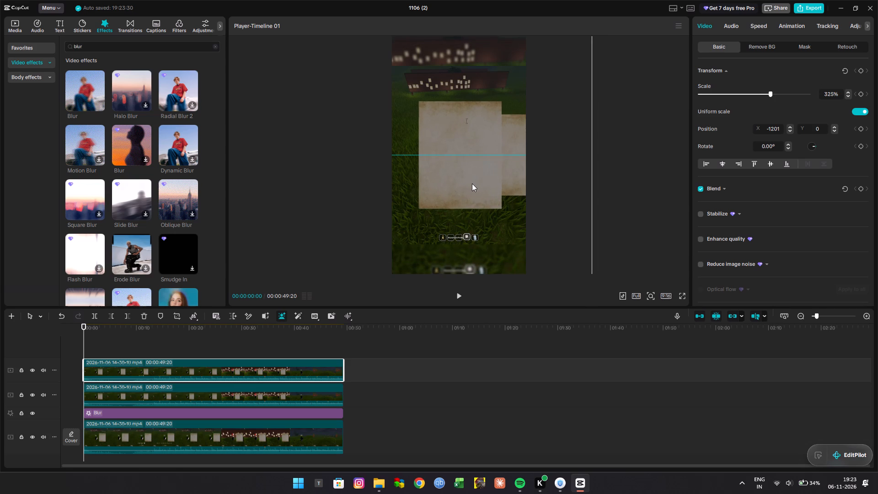
drag(472, 183, 472, 184)
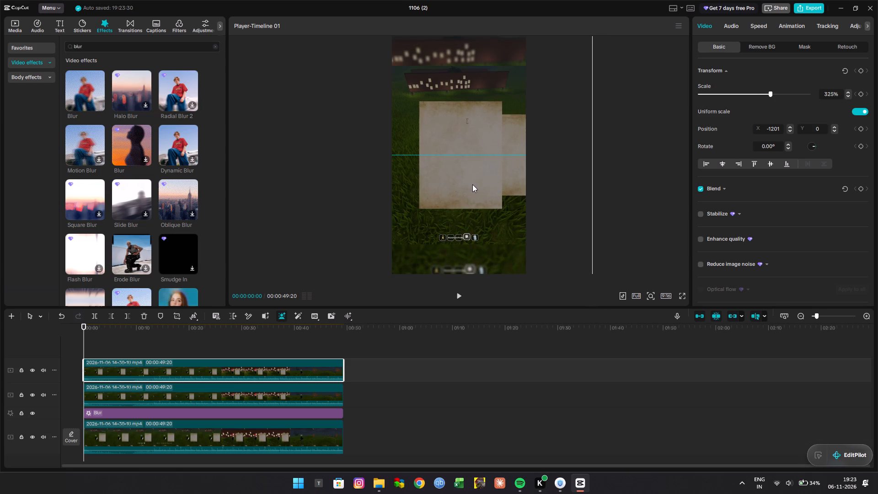
drag(472, 184, 471, 184)
click(653, 199)
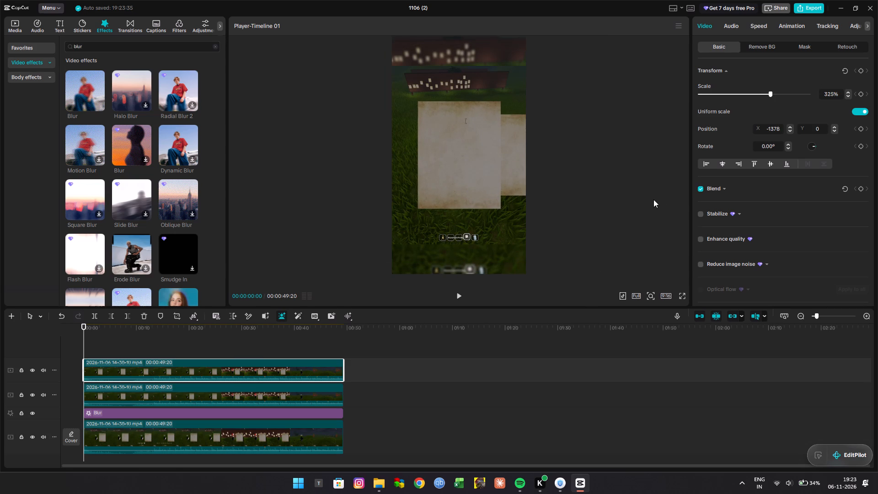
Play and scrub the video between the start and about 21 seconds to examine the note copies, restarting playback from the beginning.
click(92, 340)
drag(92, 340, 59, 346)
key(space)
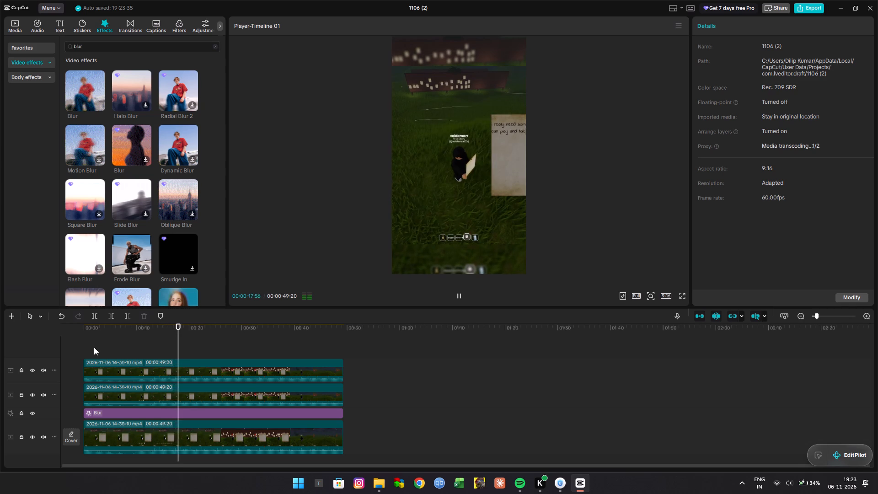
click(169, 336)
drag(169, 336, 190, 336)
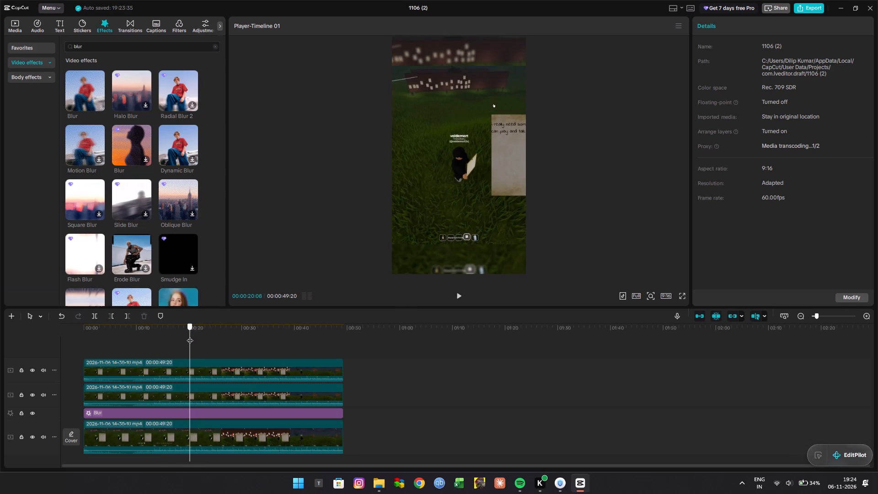
drag(190, 336, 194, 334)
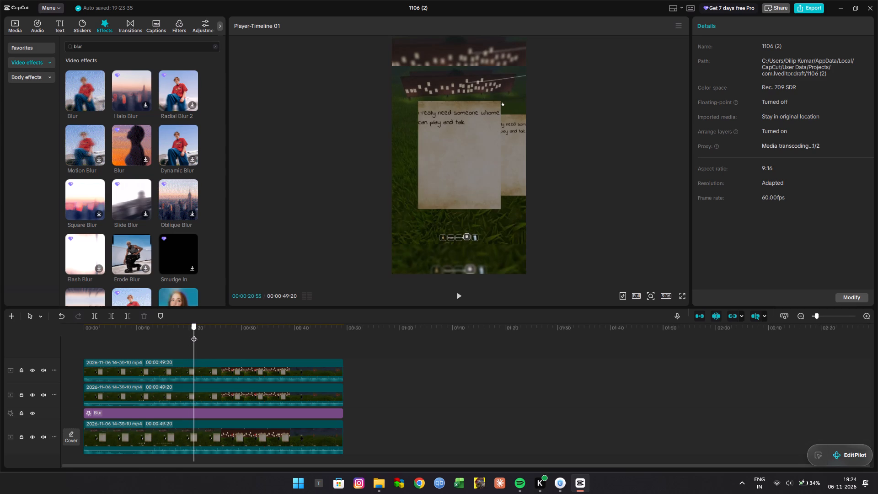
drag(194, 334, 191, 336)
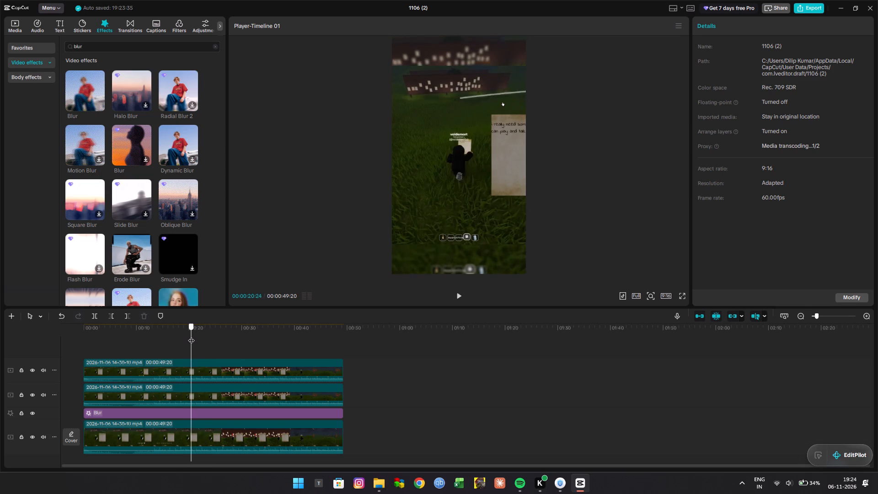
drag(191, 336, 190, 336)
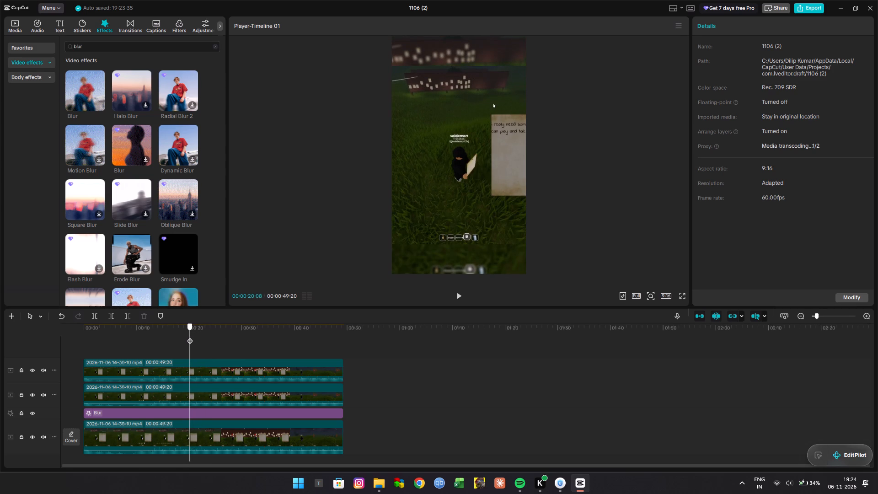
drag(190, 336, 185, 337)
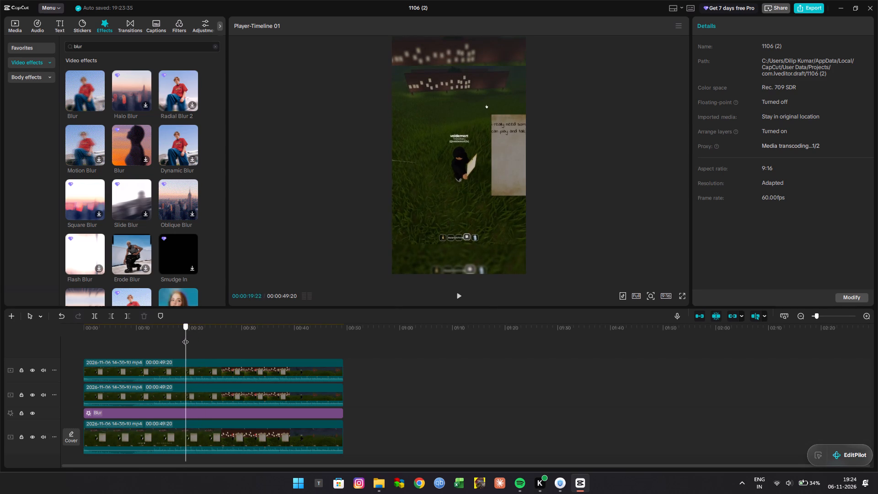
drag(185, 337, 178, 337)
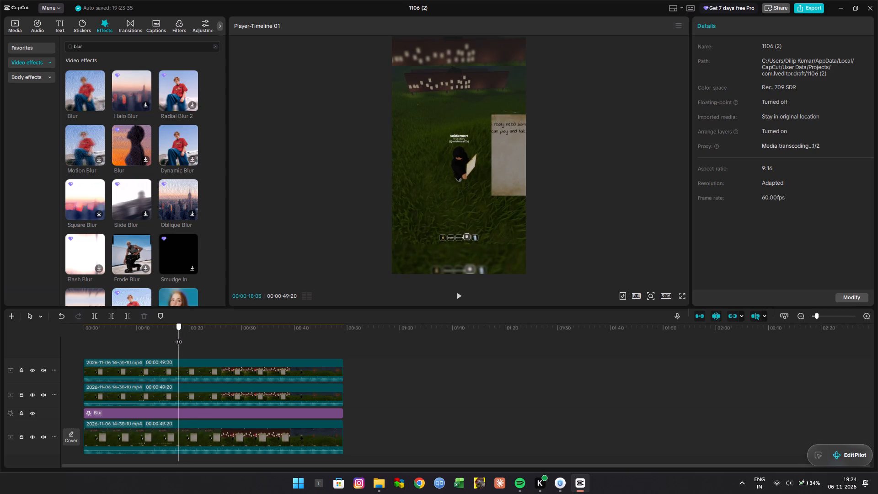
drag(178, 337, 166, 337)
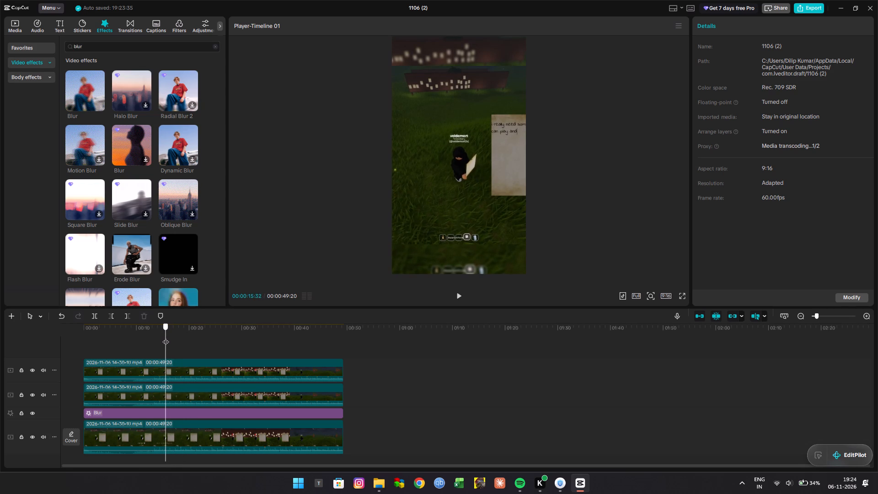
drag(166, 337, 135, 338)
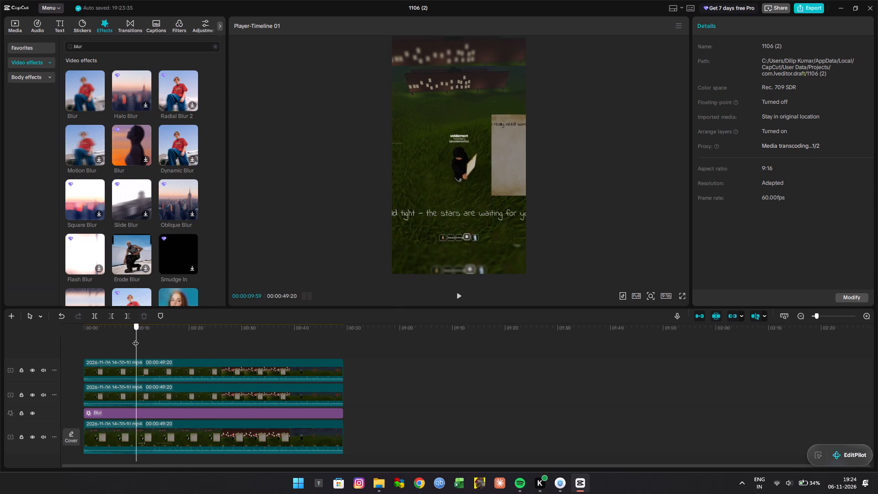
drag(135, 338, 74, 341)
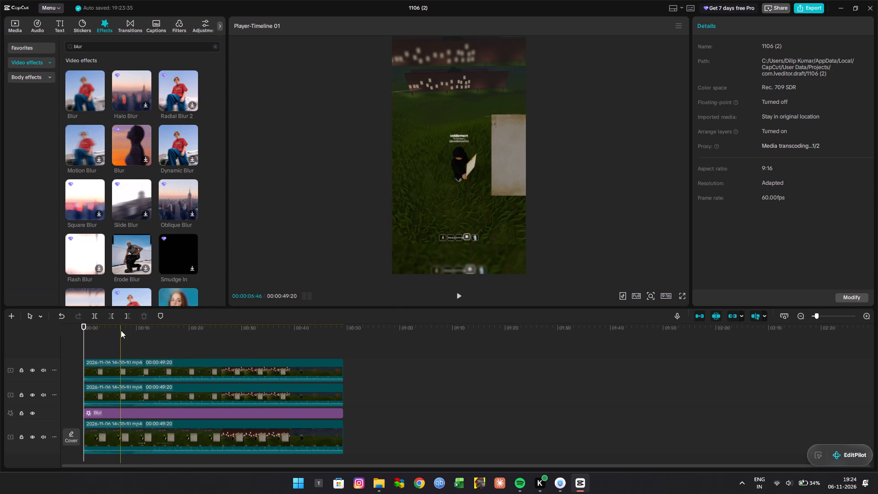
click(121, 330)
drag(121, 330, 194, 322)
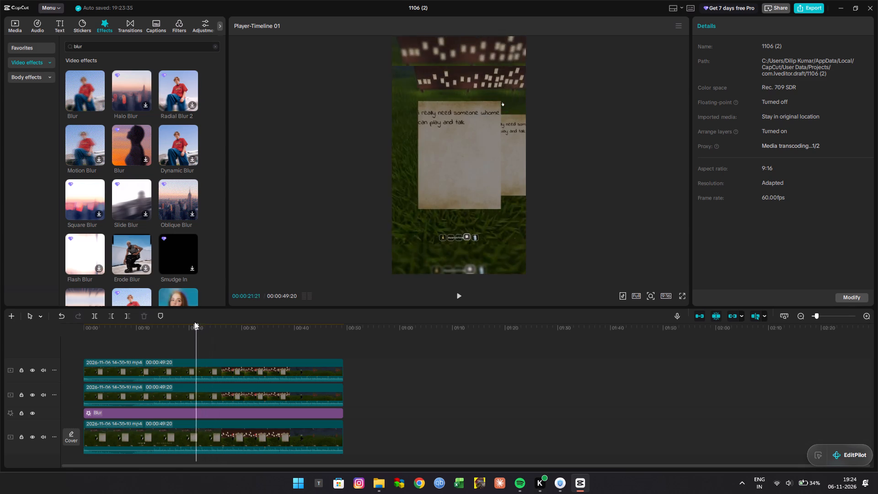
drag(194, 322, 82, 324)
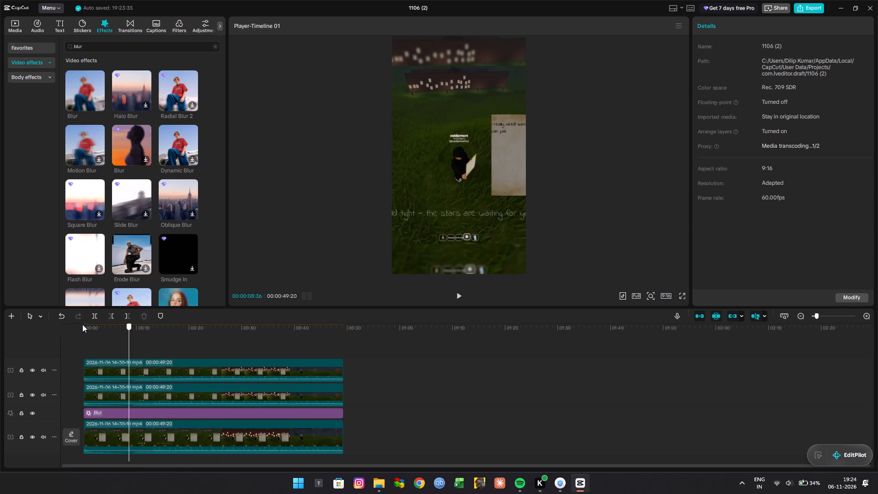
drag(82, 324, 22, 328)
key(space)
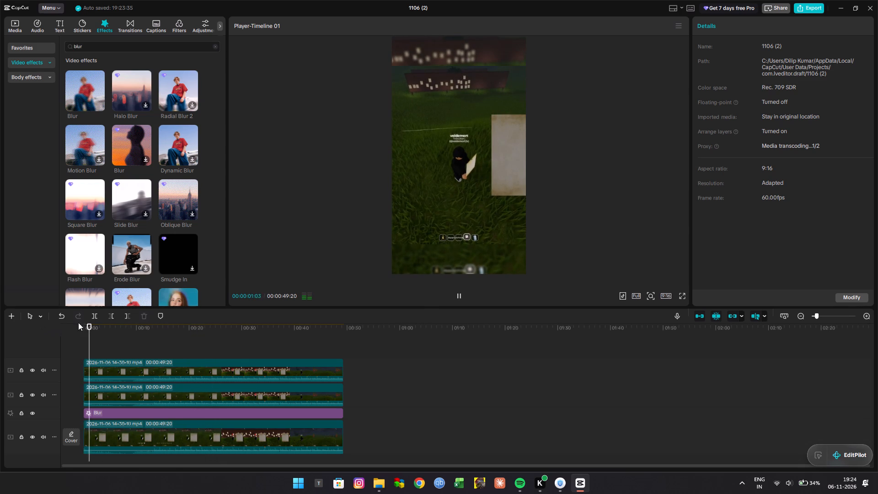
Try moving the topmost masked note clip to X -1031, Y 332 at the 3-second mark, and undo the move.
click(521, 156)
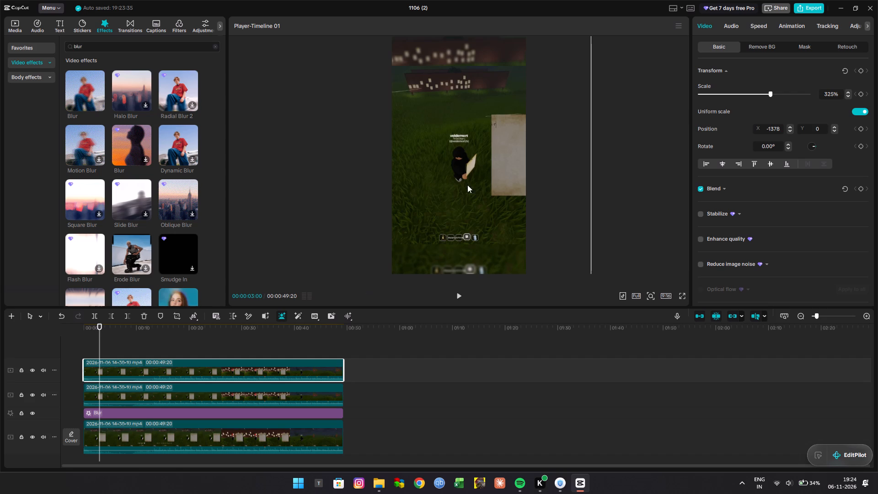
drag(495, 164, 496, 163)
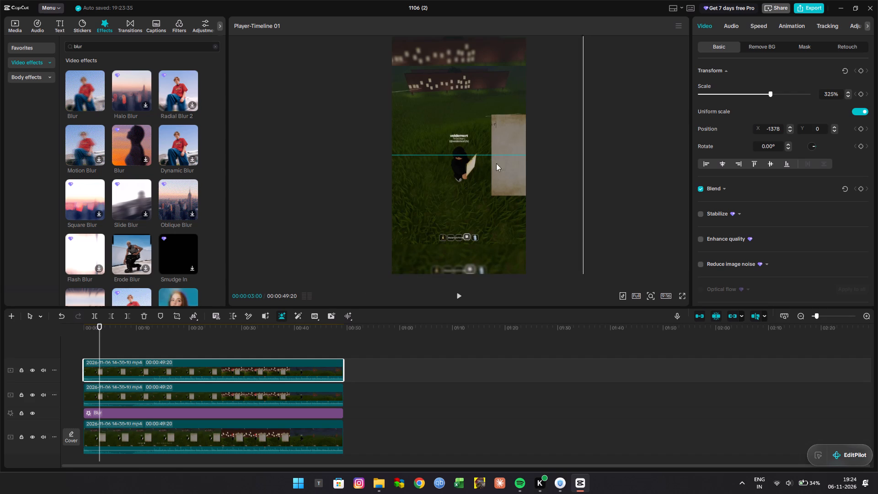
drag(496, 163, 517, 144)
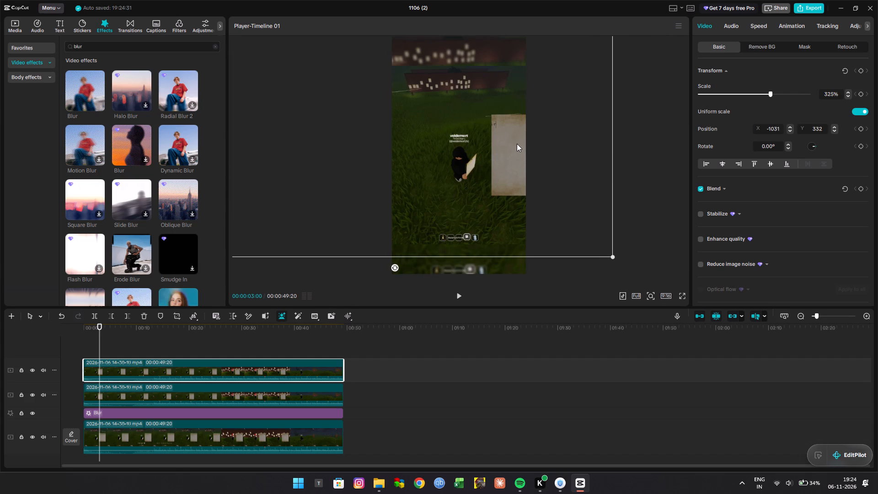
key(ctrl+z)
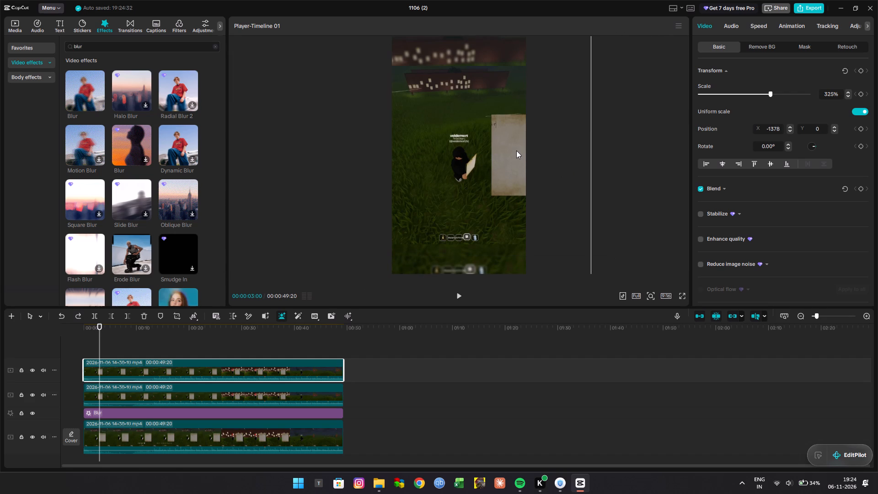
Preview the video in full screen through about 8 seconds, return to its start and exit full screen.
key(space)
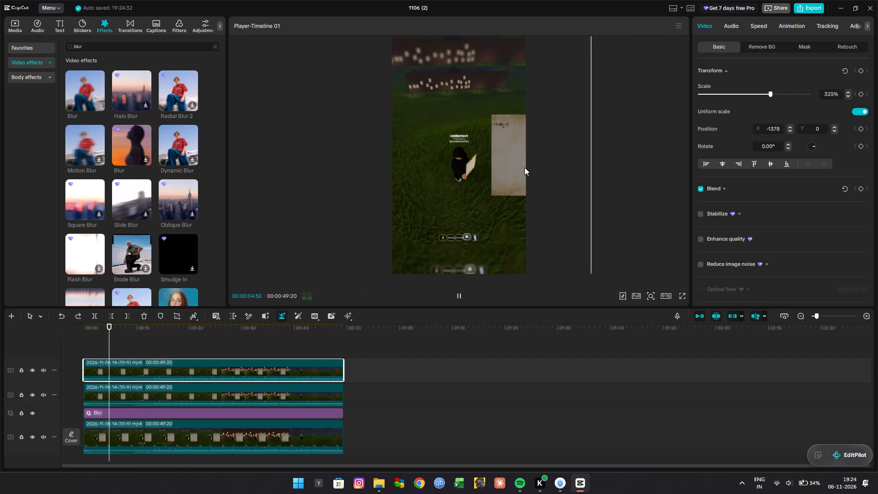
click(681, 295)
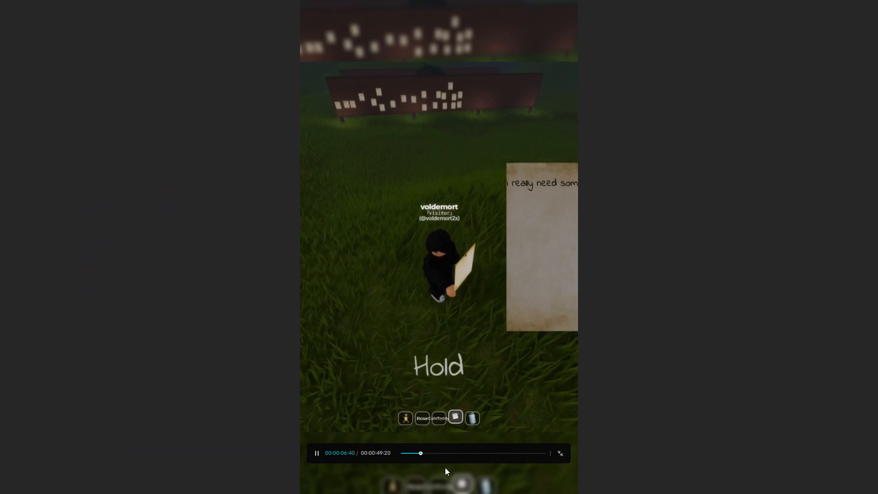
drag(425, 451, 361, 462)
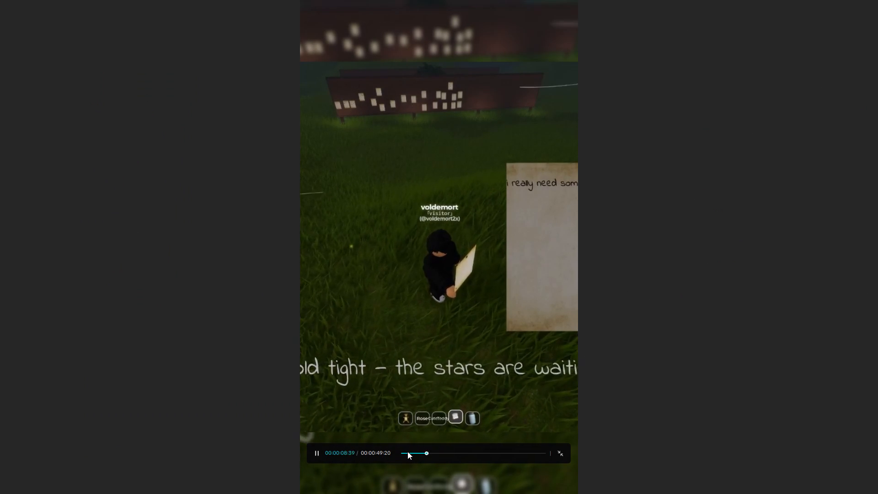
drag(407, 451, 368, 451)
key(space)
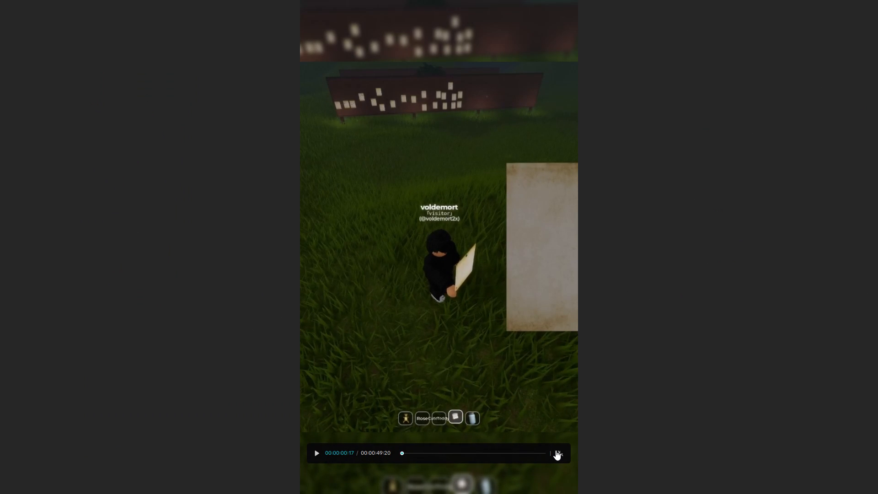
click(562, 454)
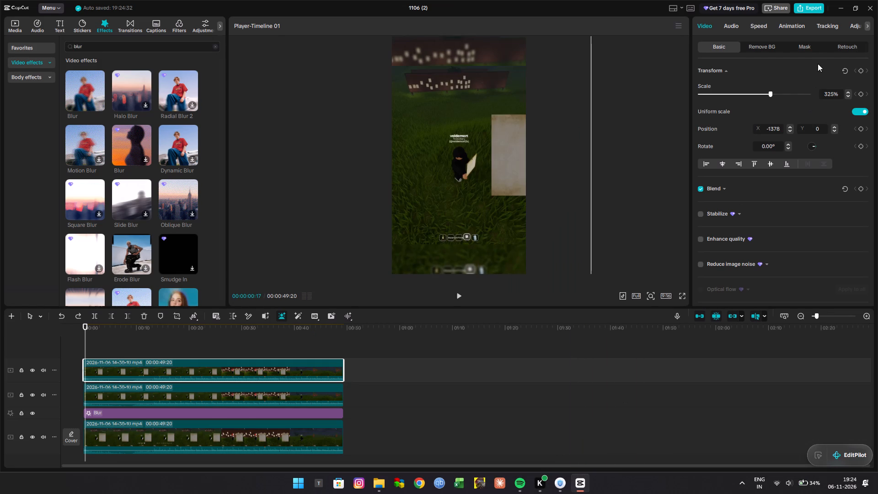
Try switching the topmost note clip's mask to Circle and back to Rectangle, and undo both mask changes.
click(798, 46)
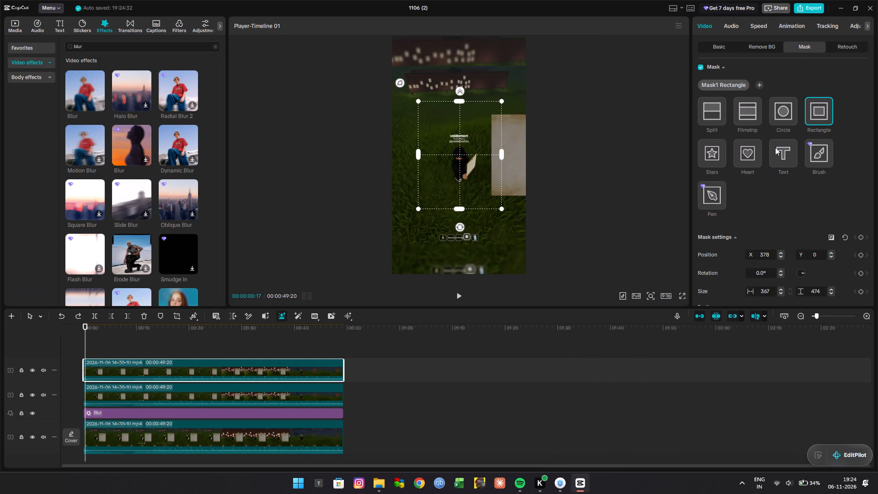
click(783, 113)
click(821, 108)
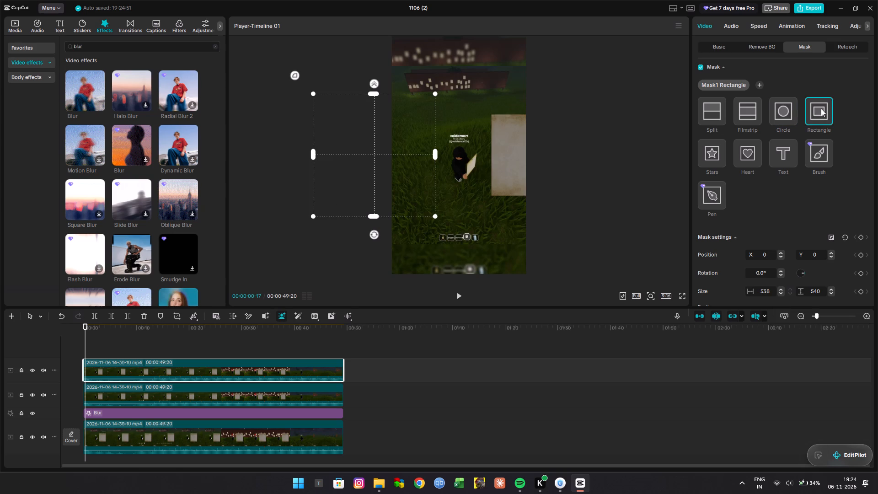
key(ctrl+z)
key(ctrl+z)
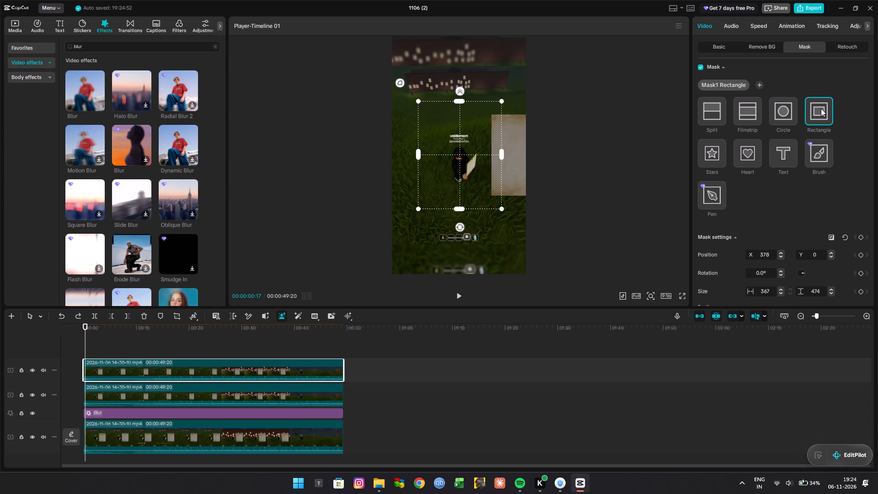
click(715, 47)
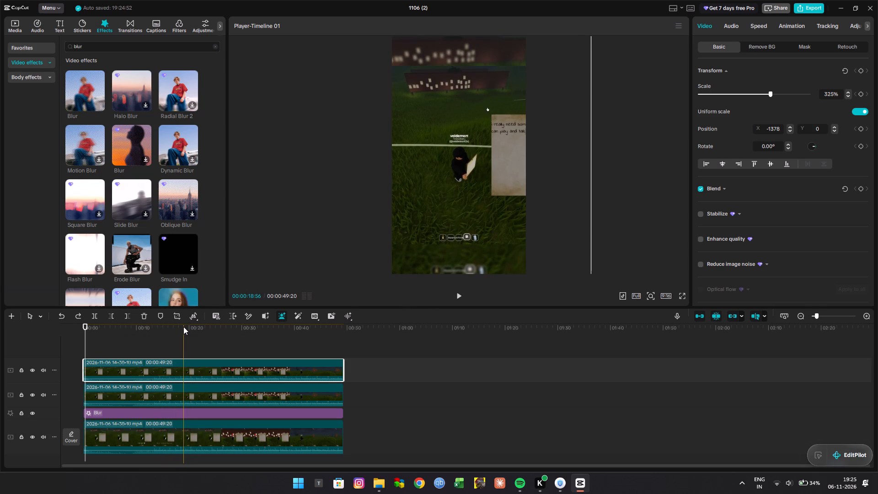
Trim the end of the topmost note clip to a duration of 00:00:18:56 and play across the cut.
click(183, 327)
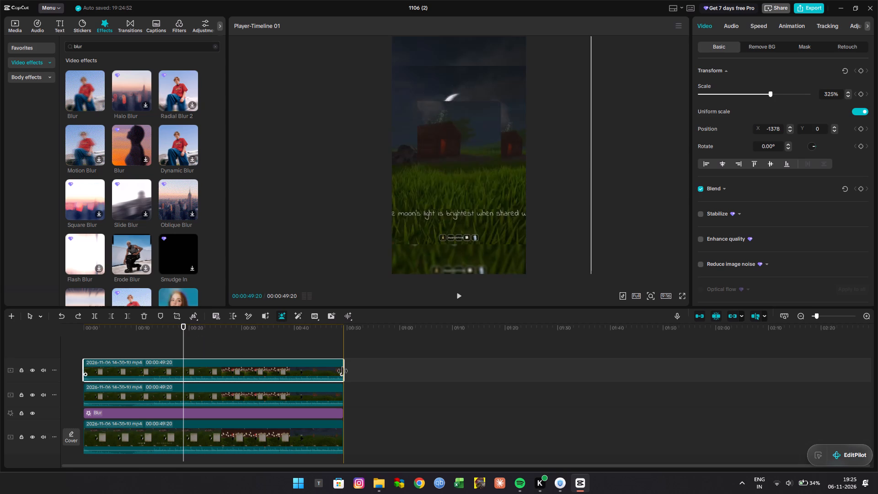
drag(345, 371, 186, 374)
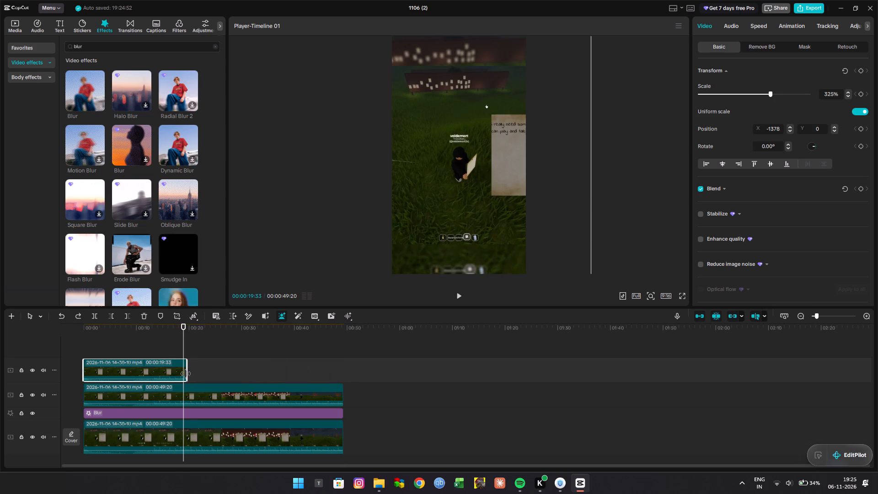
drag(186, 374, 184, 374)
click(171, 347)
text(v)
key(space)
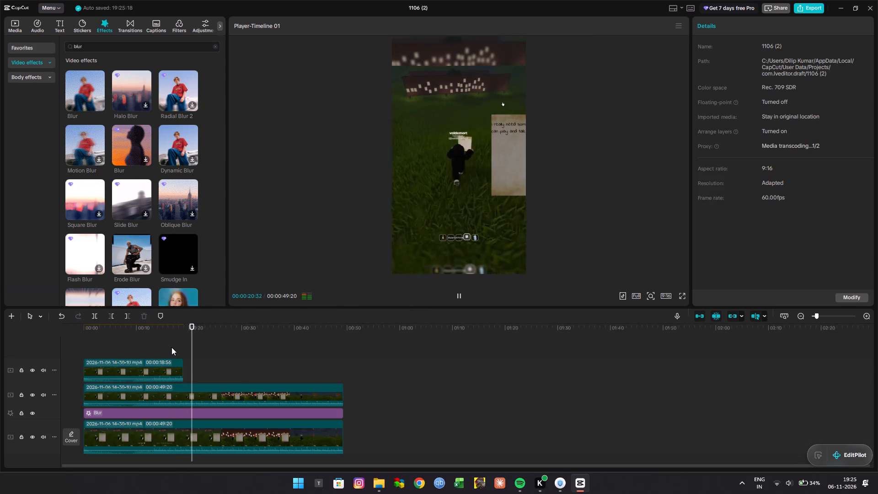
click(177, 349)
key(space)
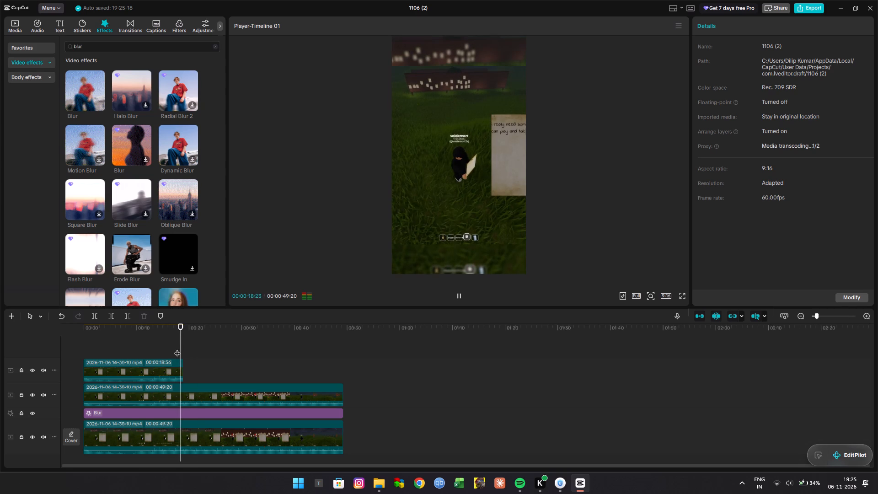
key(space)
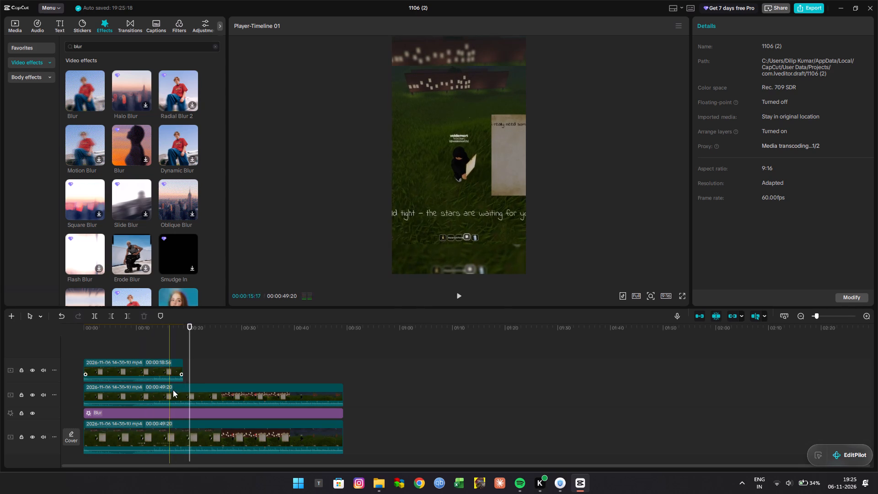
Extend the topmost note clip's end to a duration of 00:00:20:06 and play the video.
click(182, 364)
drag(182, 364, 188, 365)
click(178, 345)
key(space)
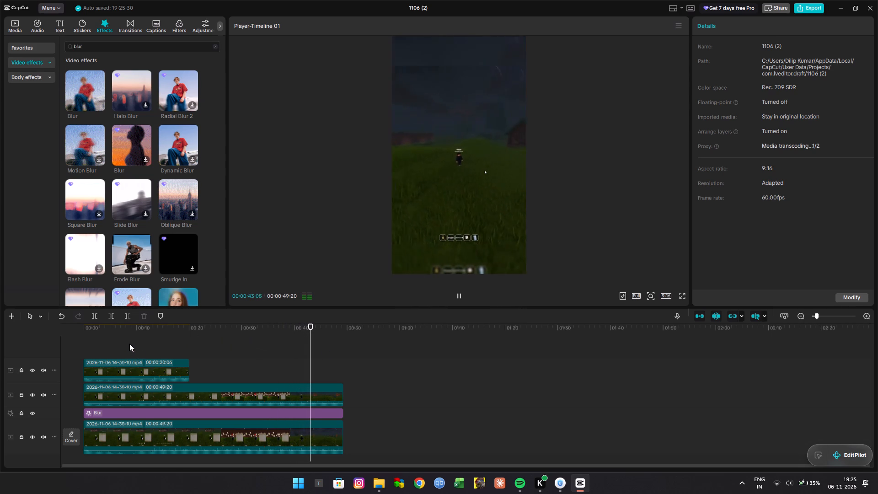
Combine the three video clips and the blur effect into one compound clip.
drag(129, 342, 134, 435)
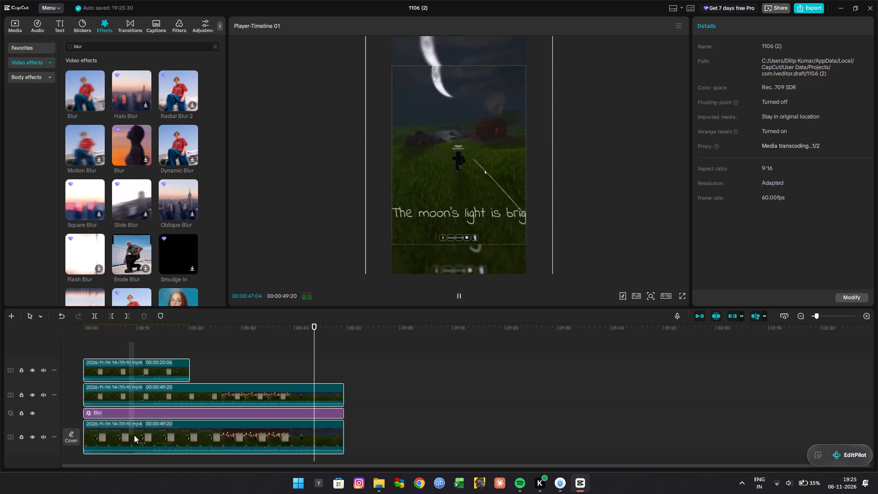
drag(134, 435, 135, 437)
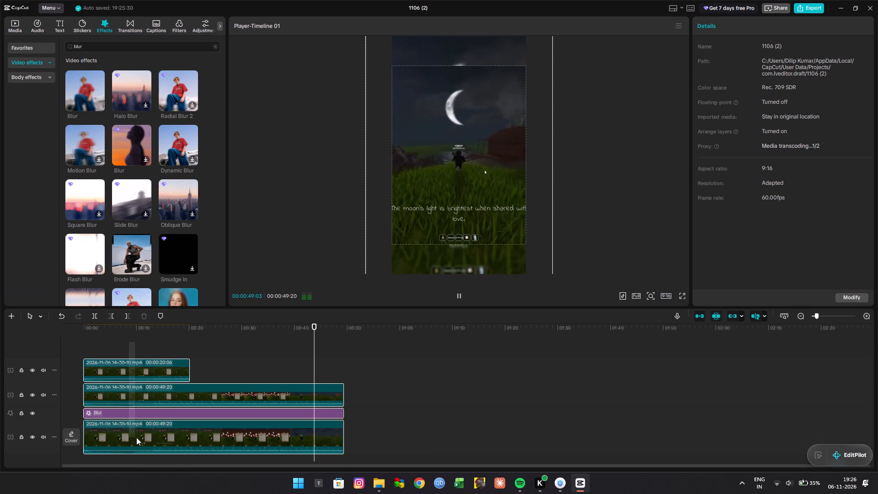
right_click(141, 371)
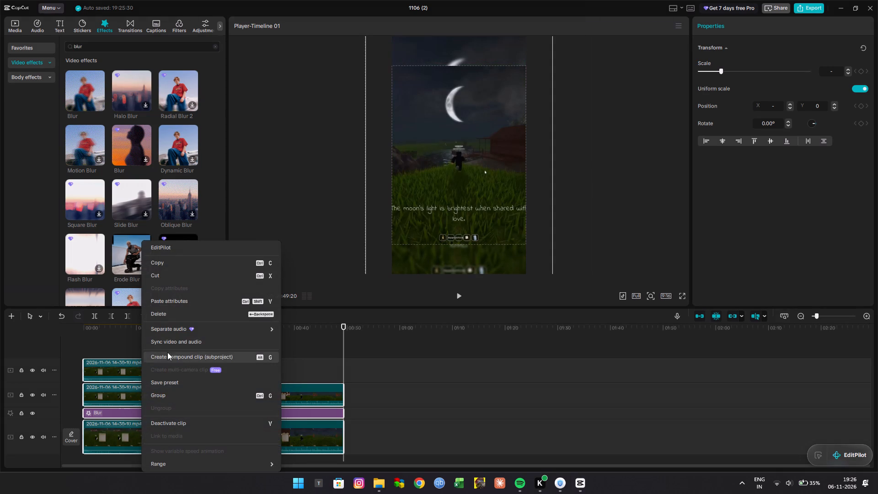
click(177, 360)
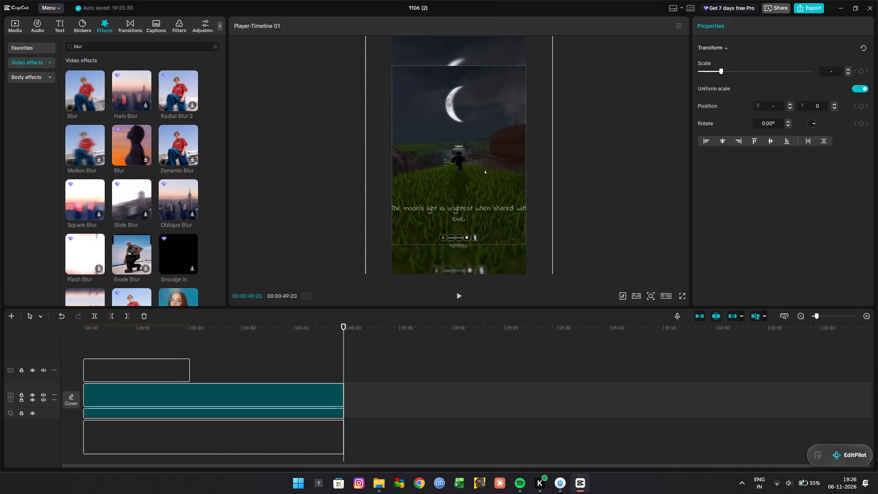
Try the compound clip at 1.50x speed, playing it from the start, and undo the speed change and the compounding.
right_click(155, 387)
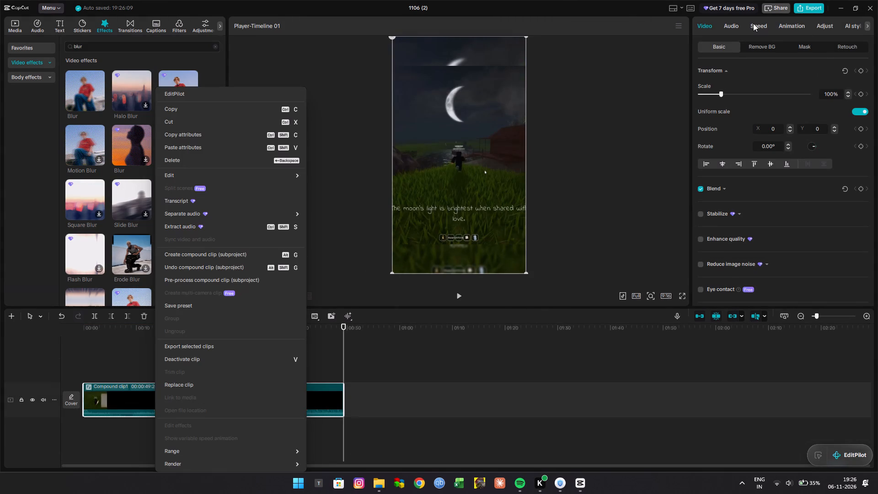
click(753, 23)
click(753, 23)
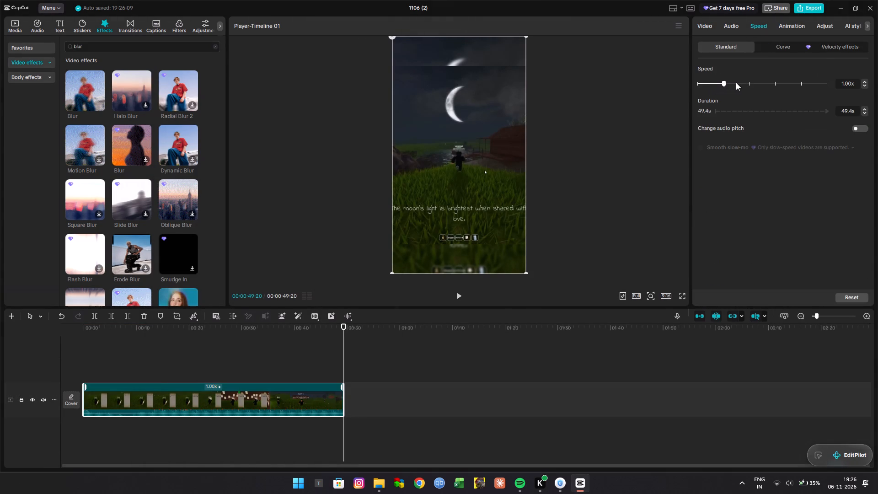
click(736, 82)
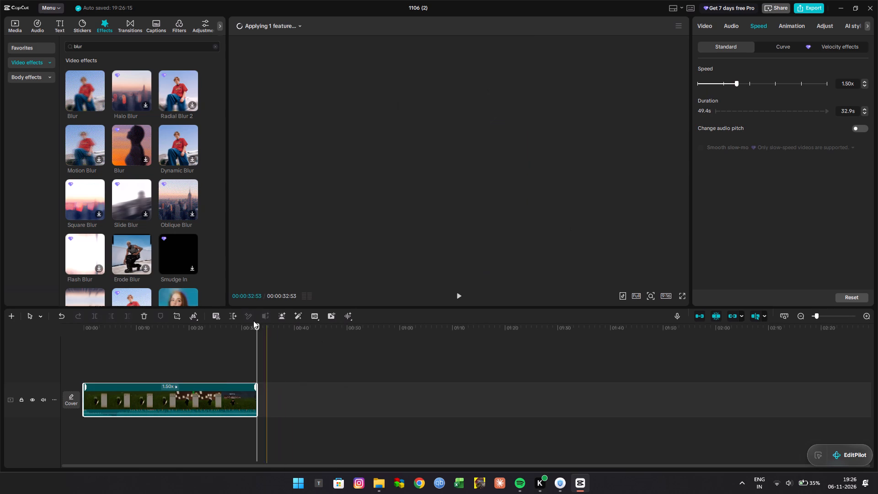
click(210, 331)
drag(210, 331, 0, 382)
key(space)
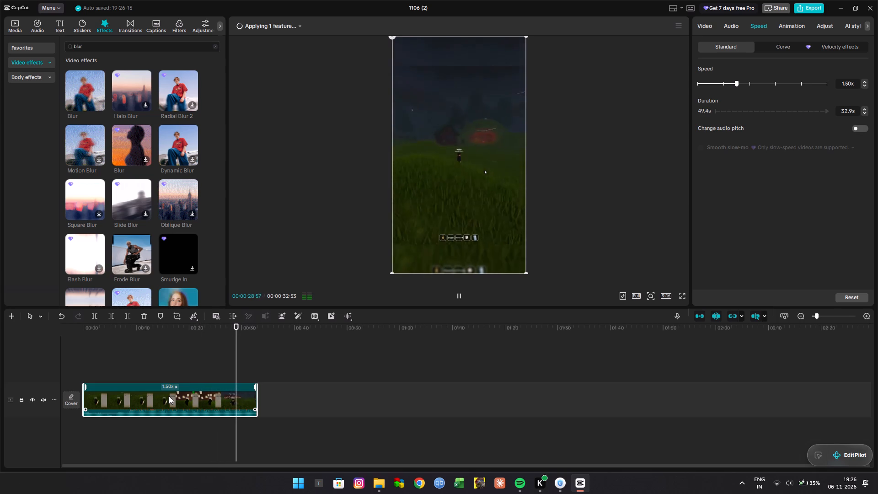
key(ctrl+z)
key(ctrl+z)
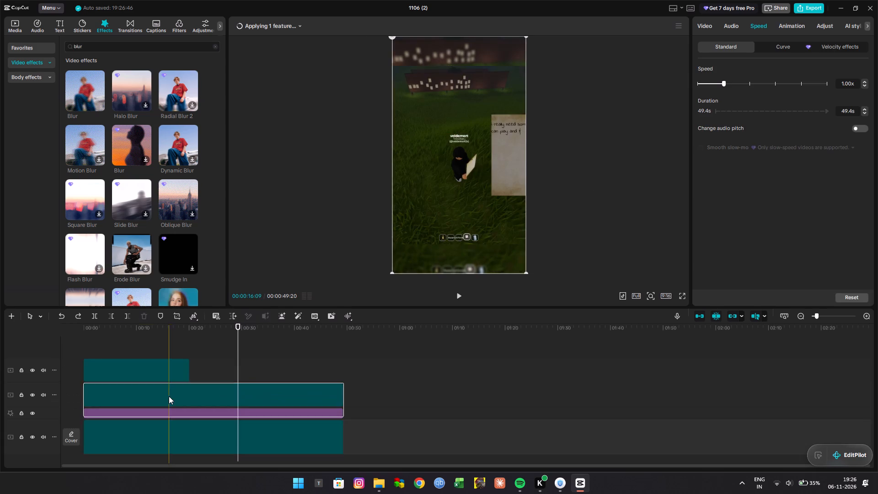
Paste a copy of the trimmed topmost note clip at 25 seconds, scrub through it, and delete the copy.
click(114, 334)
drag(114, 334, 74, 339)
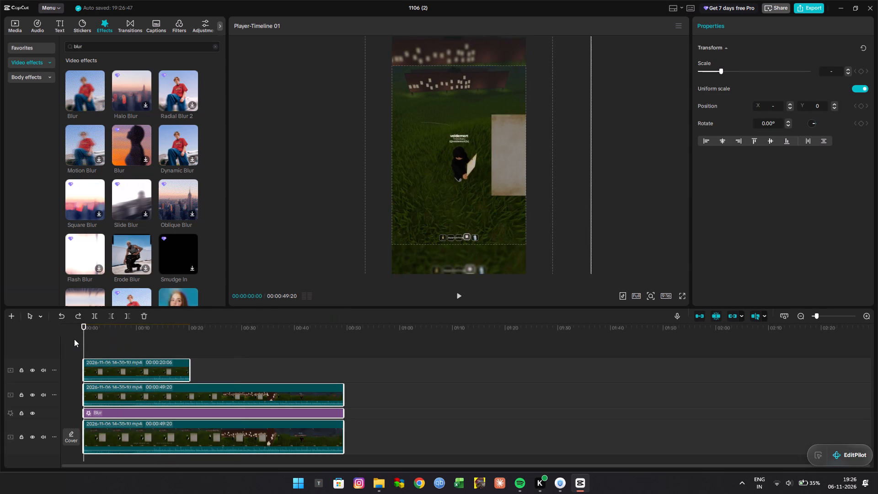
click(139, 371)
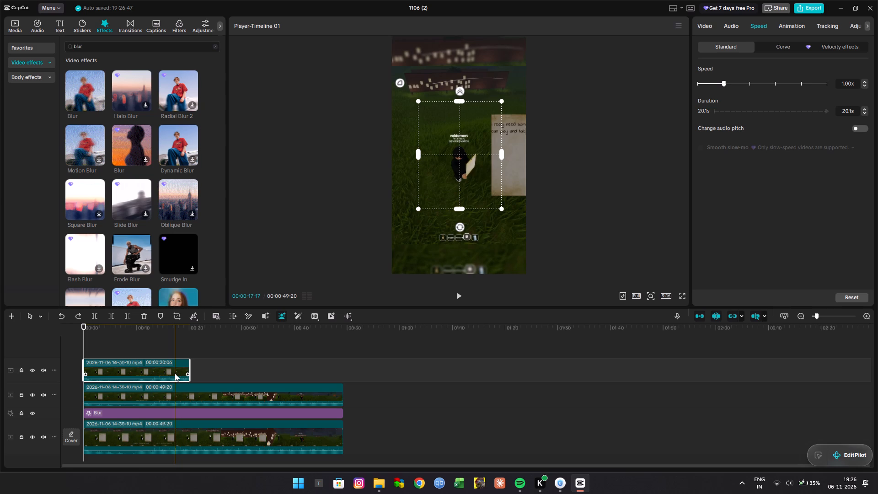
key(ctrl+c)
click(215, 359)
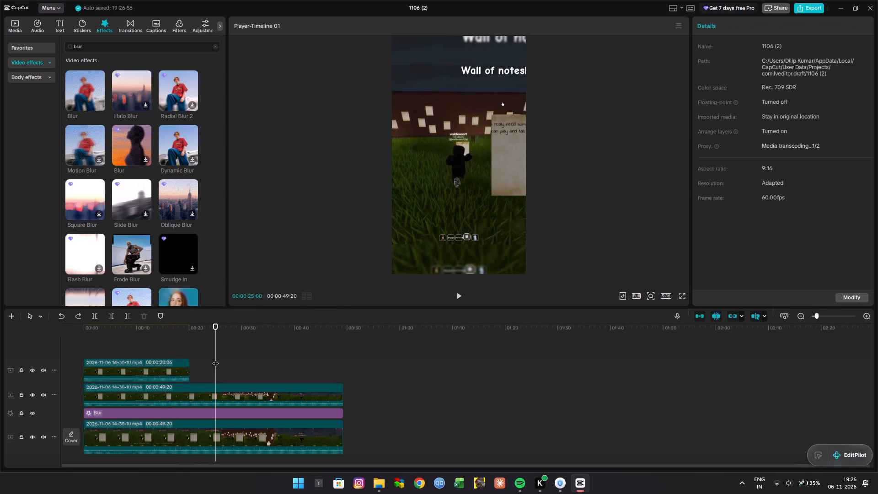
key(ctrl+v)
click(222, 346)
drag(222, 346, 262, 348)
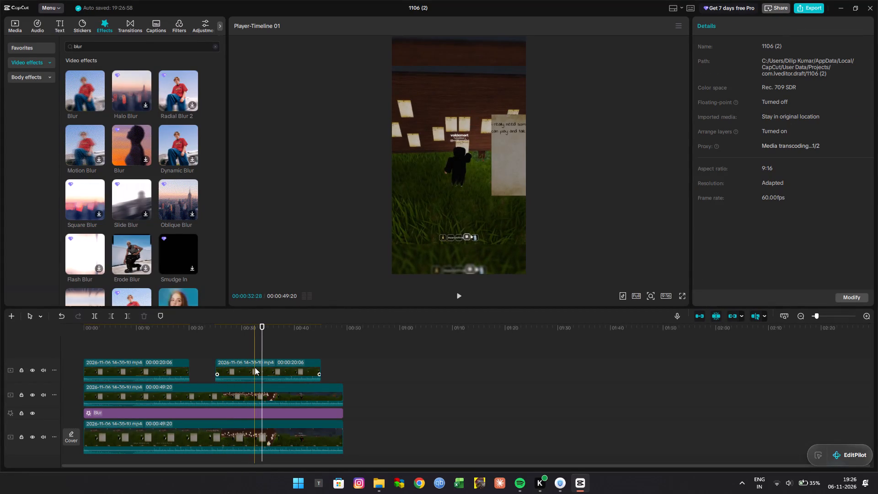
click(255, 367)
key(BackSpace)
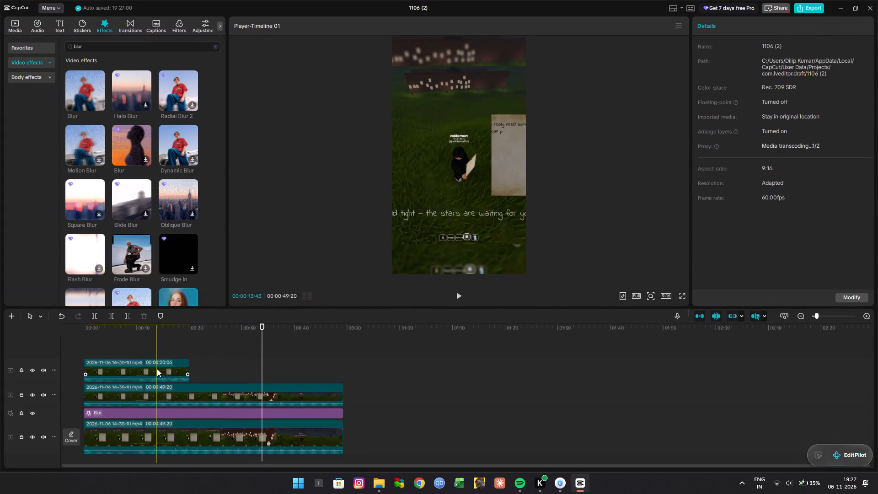
Delete the trimmed, masked note clip from the topmost track.
click(158, 368)
key(BackSpace)
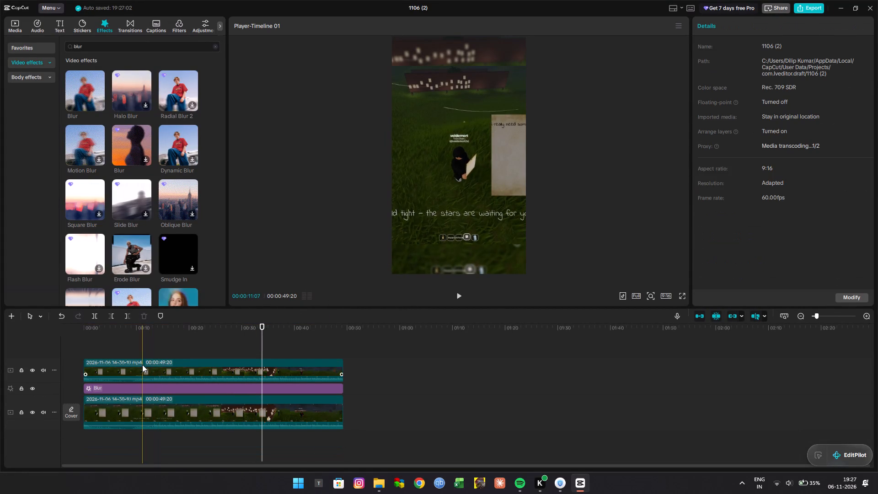
Duplicate the full-length 100% scale clip above the blur effect onto a new top track, starting at 00:00.
click(142, 365)
right_click(145, 363)
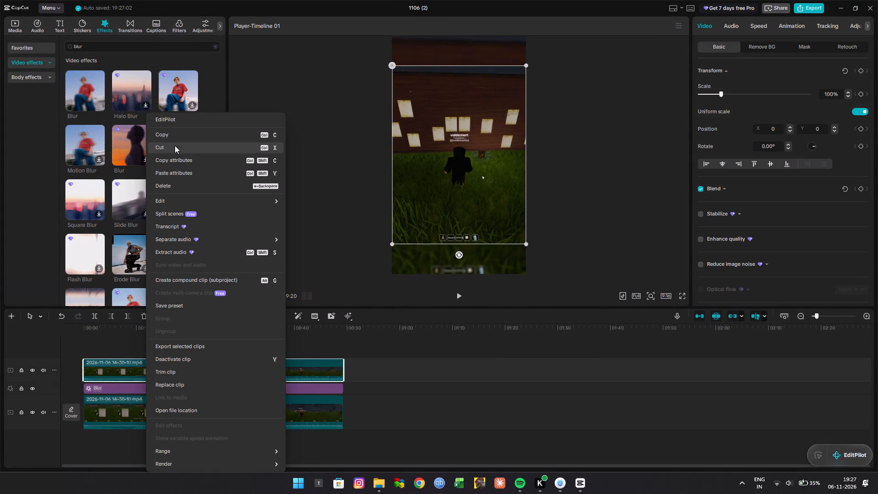
click(175, 140)
click(89, 352)
drag(89, 352, 55, 355)
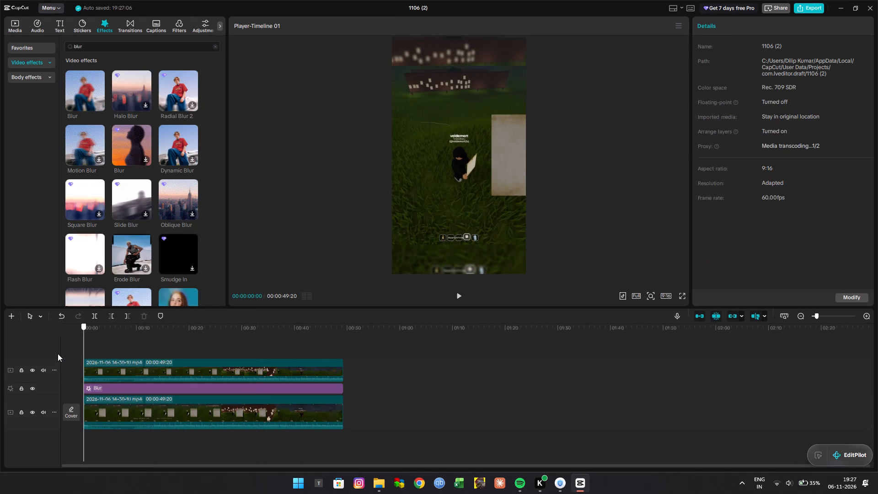
key(ctrl+v)
Crop the topmost clip with the Free ratio, cutting away its left side so the paper note is roughly centred.
click(102, 364)
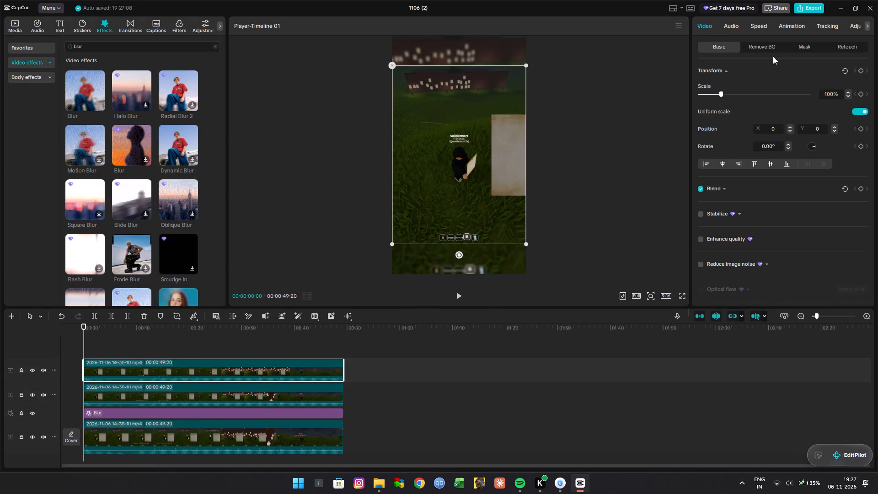
click(178, 318)
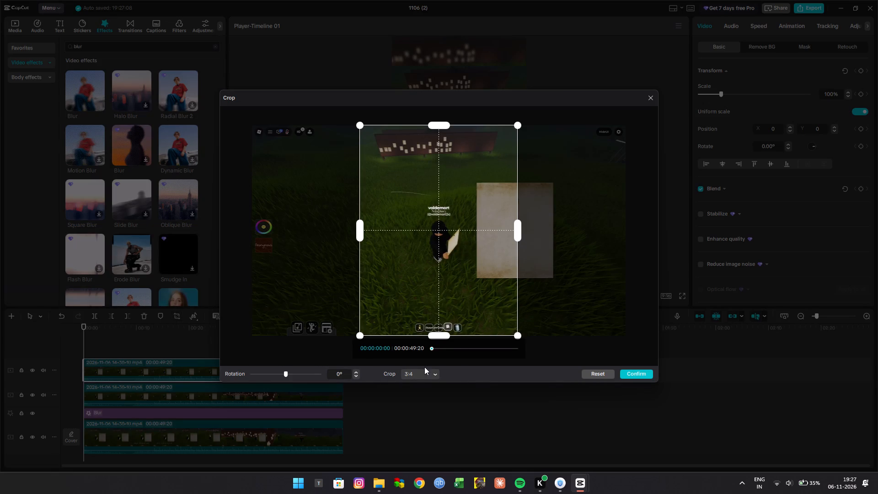
click(425, 369)
click(421, 285)
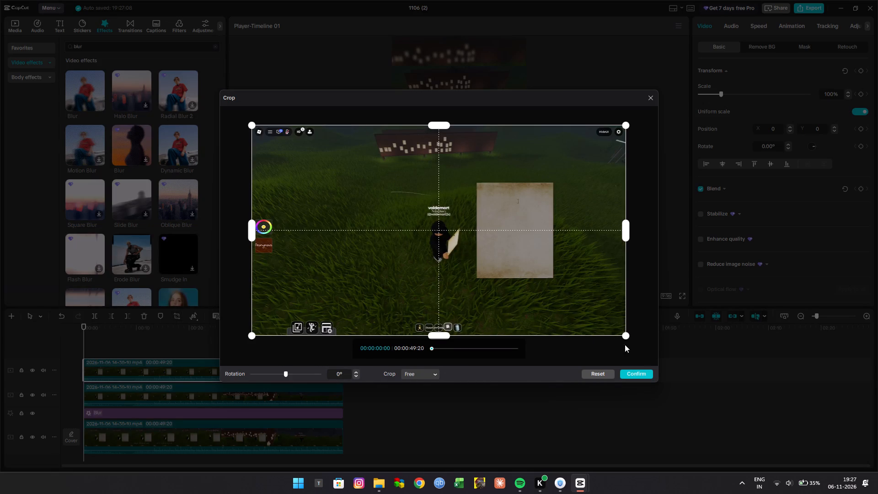
drag(252, 231, 343, 235)
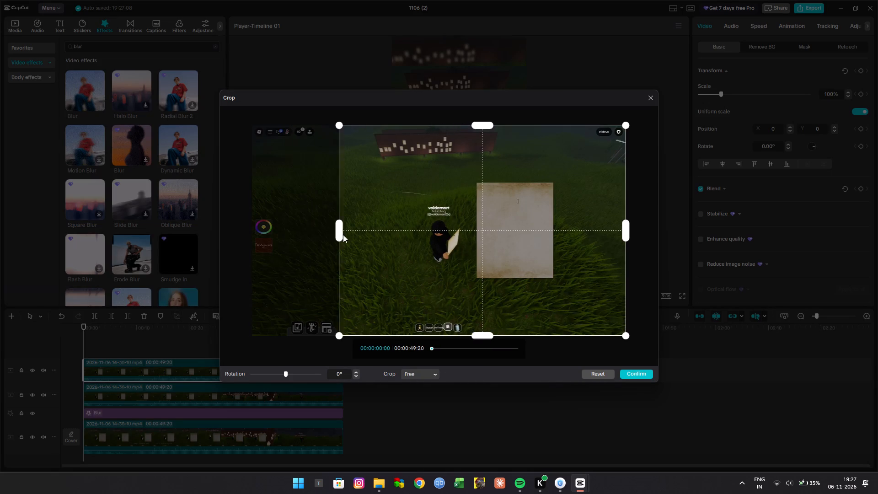
drag(343, 235, 402, 226)
click(635, 373)
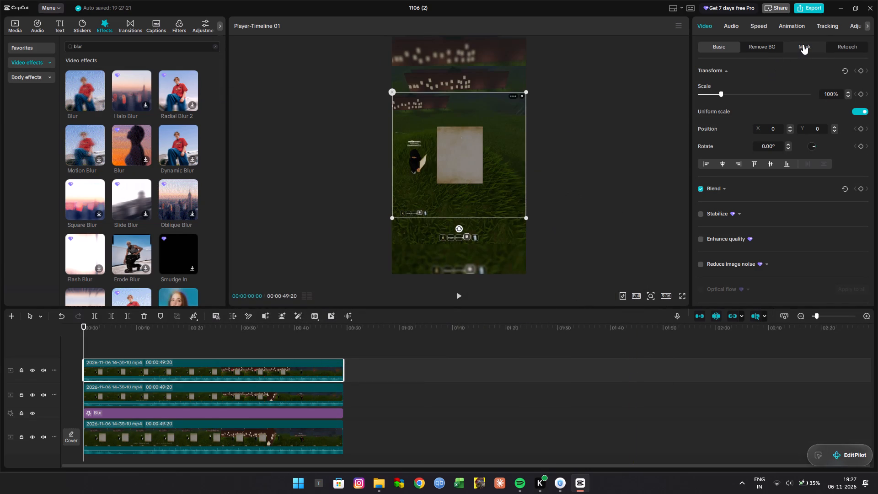
Add a rectangle mask to the topmost clip and fit it to the paper note, about 399 by 493.
click(803, 44)
click(733, 83)
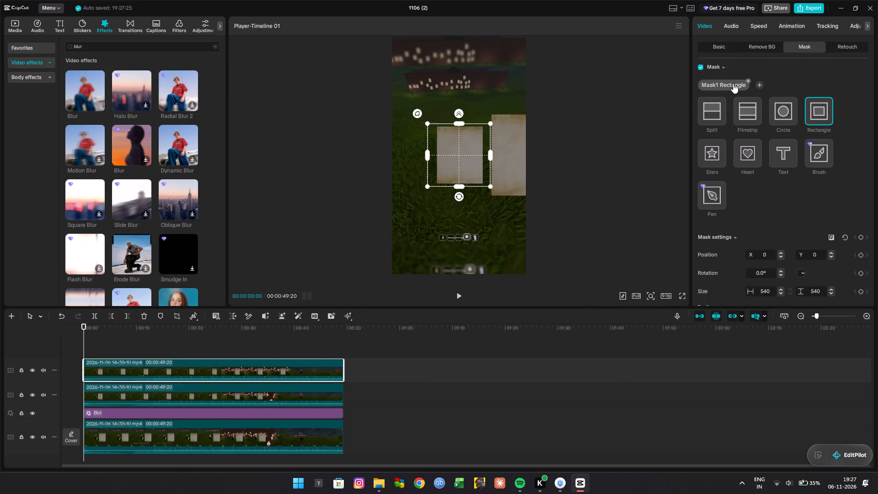
drag(490, 154, 487, 155)
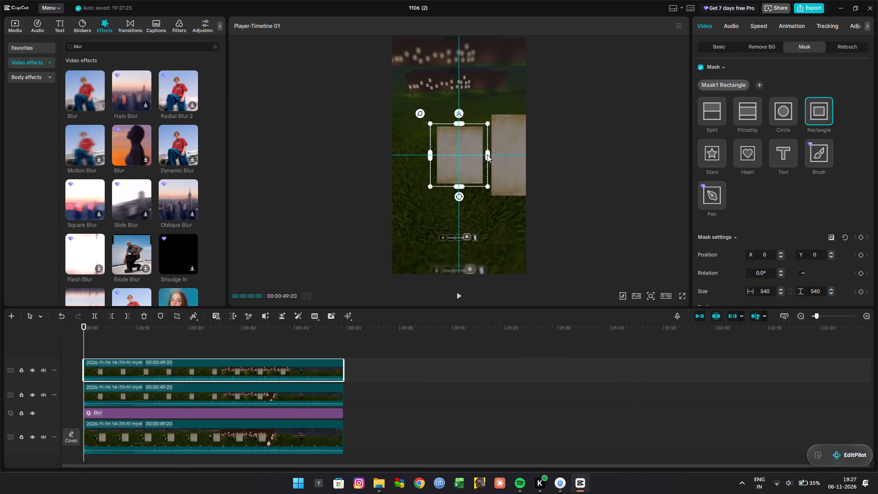
drag(487, 155, 482, 157)
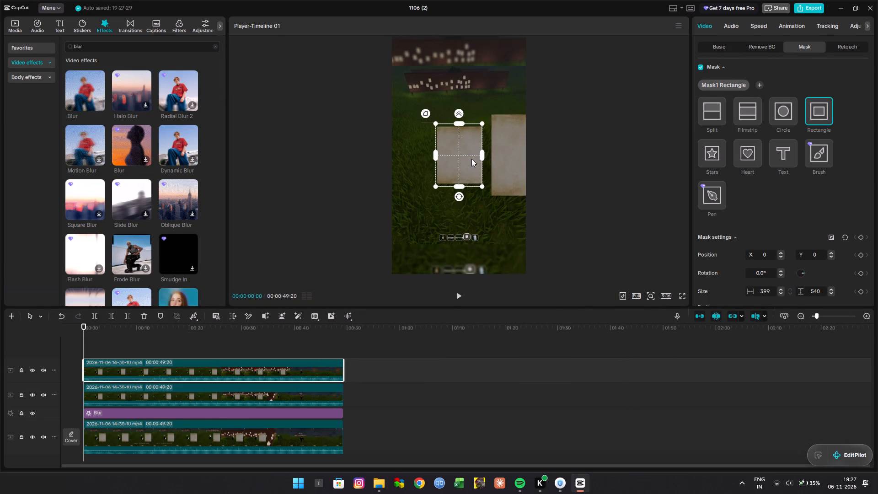
click(468, 158)
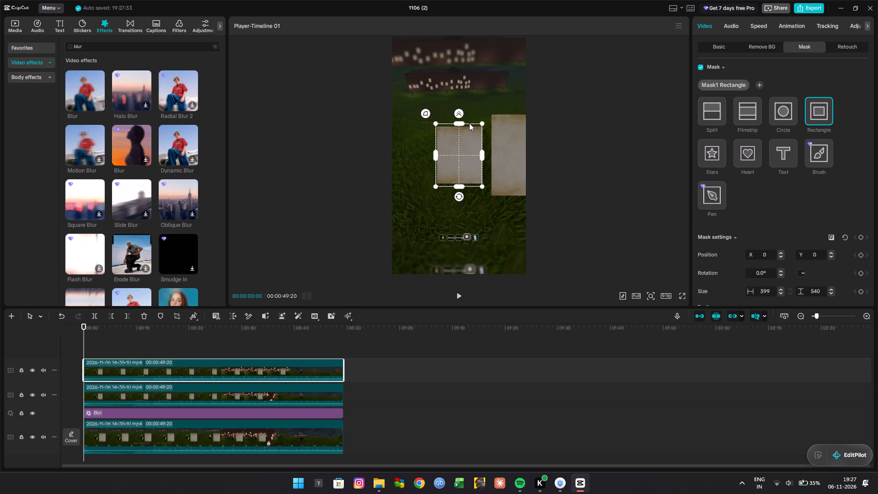
click(460, 122)
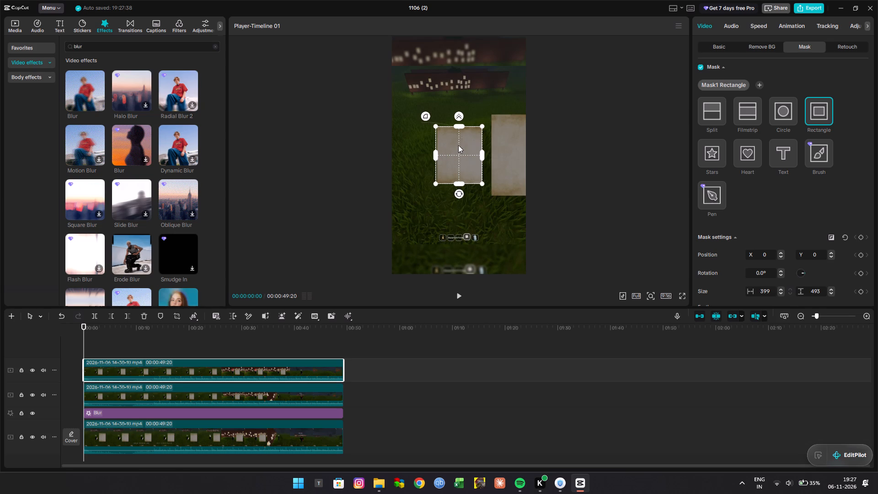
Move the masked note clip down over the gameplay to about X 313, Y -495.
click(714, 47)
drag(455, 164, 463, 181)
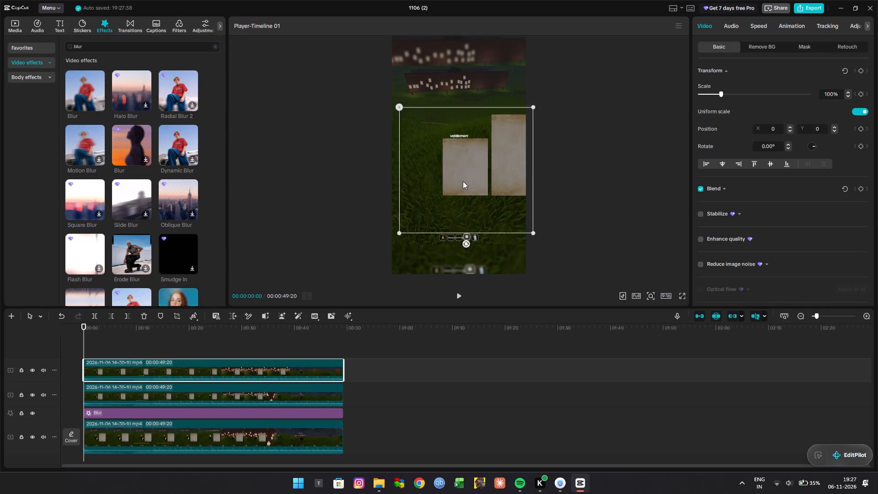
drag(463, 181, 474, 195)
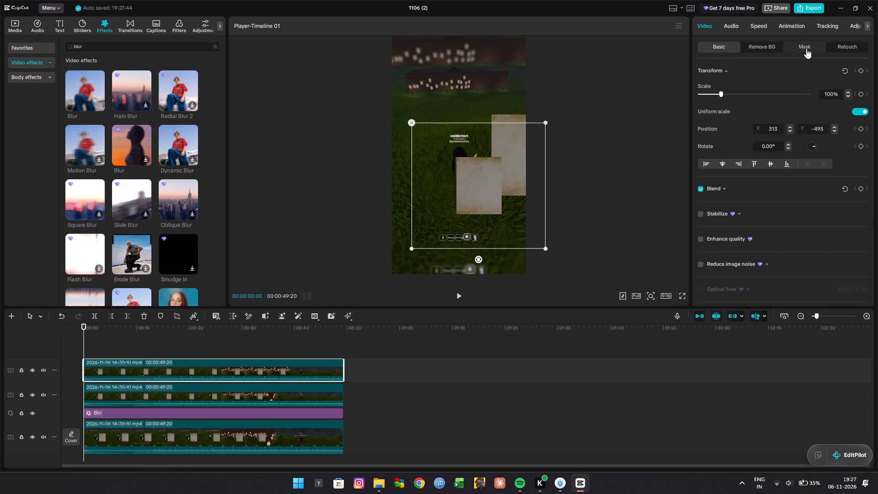
Refine the rectangle mask around the paper note, shifting it to X 3 and narrowing it slightly.
click(806, 48)
click(479, 185)
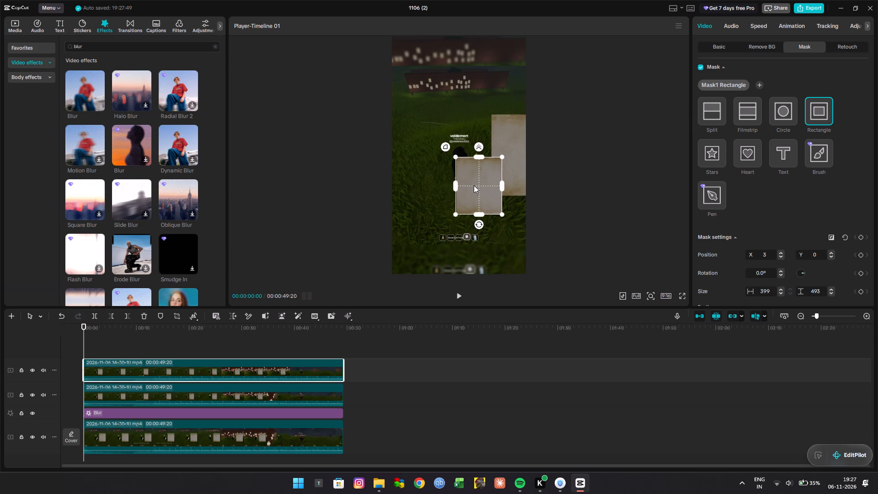
click(456, 184)
click(562, 194)
Reposition the masked note clip to X 0, Y -44 and enlarge it to a scale of 202%.
click(711, 48)
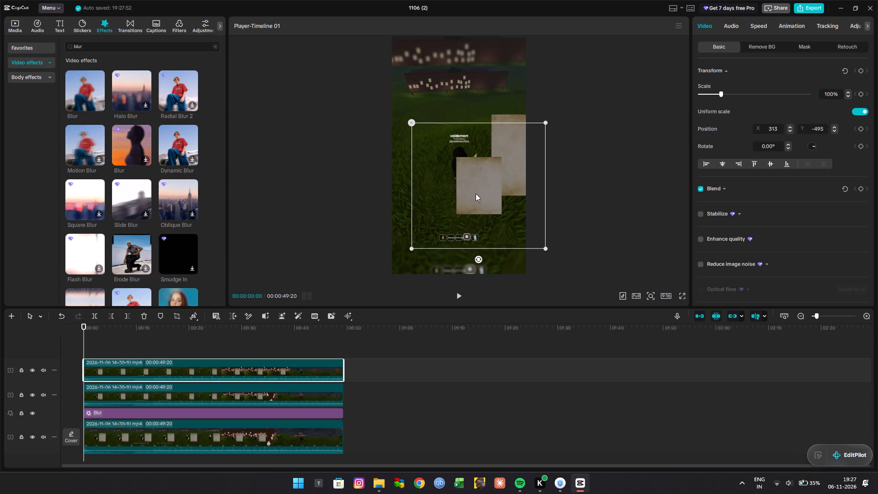
drag(476, 189, 453, 172)
scroll(464, 171, up, 2)
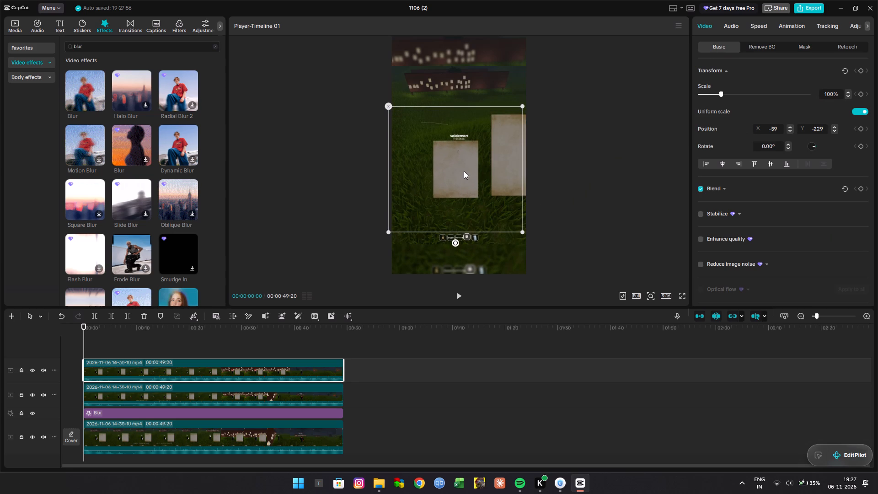
drag(458, 175, 464, 164)
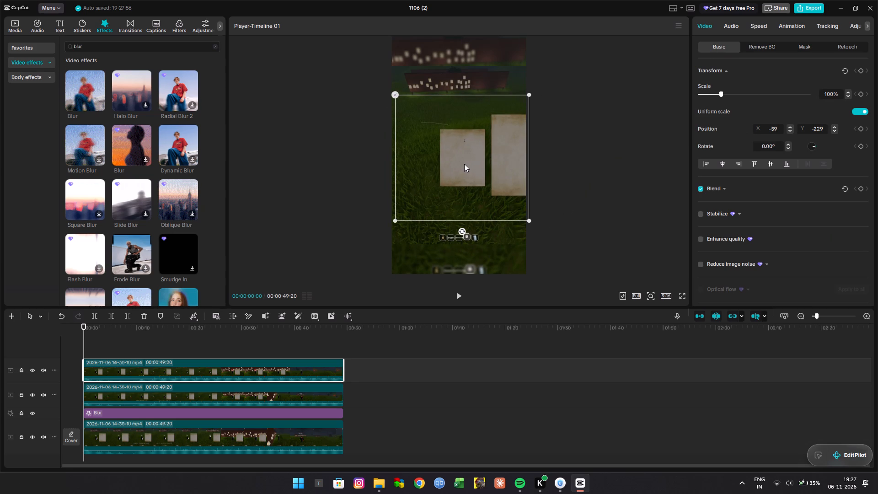
drag(464, 164, 463, 164)
drag(527, 220, 632, 292)
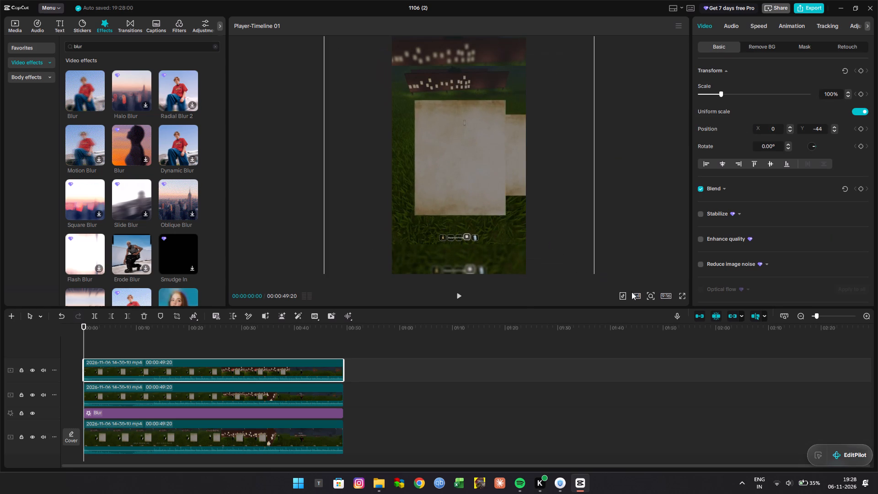
drag(632, 292, 712, 343)
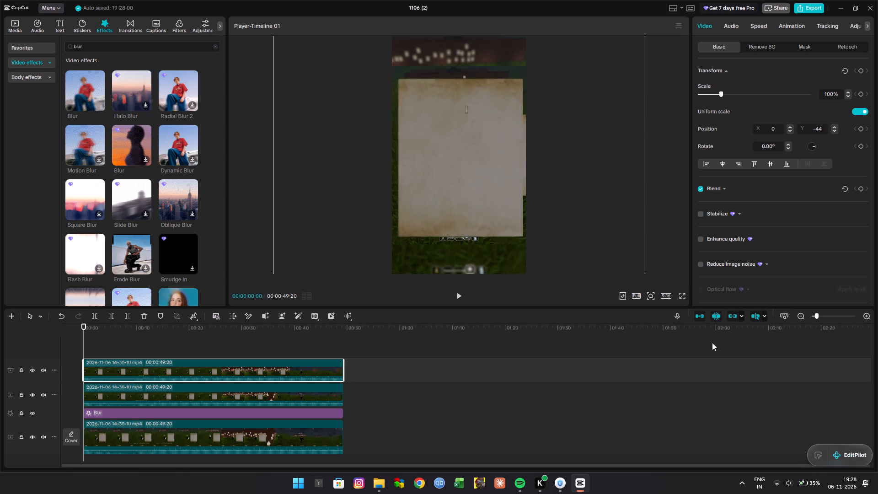
drag(712, 343, 635, 335)
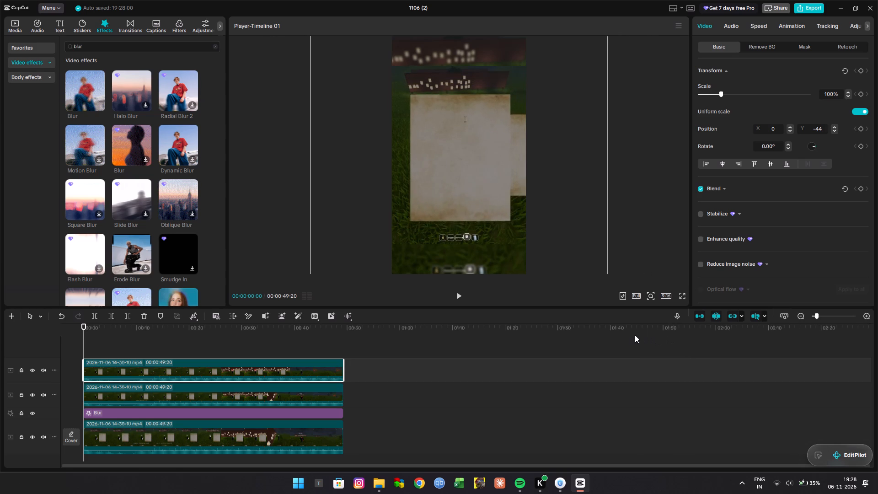
drag(635, 335, 607, 327)
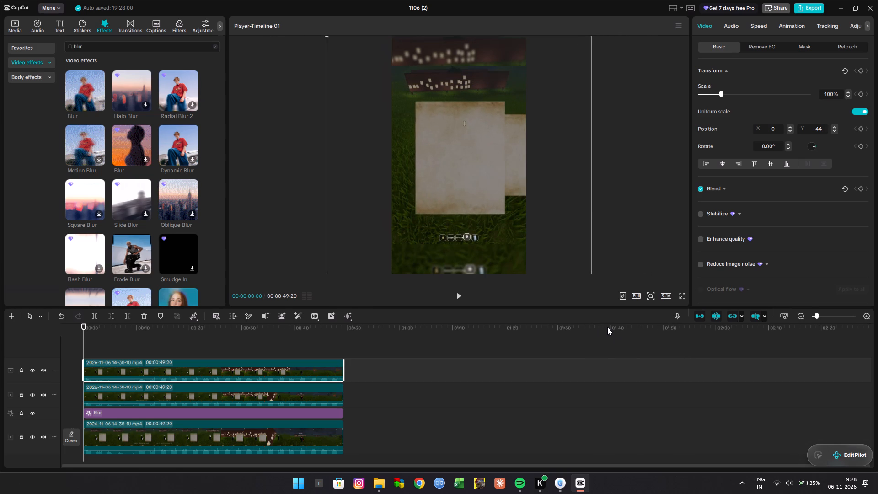
drag(607, 327, 613, 328)
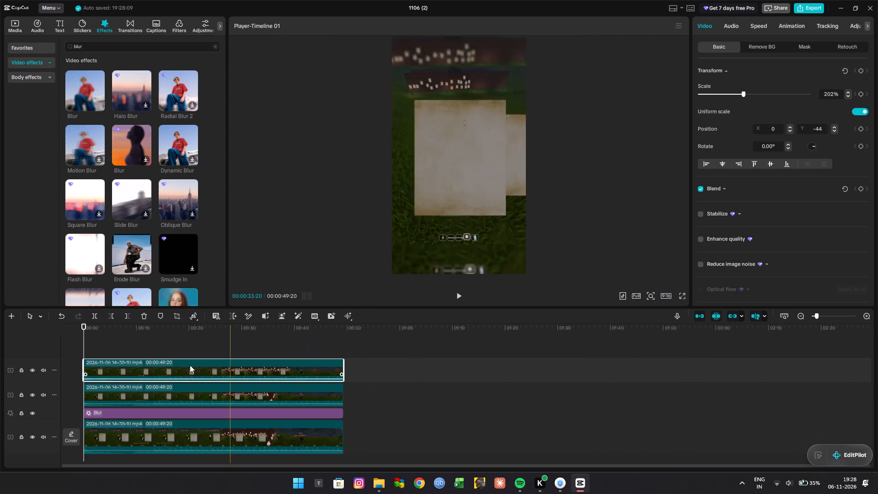
Play the video from the start to check the enlarged paper note over the gameplay.
click(121, 345)
drag(120, 345, 0, 352)
key(space)
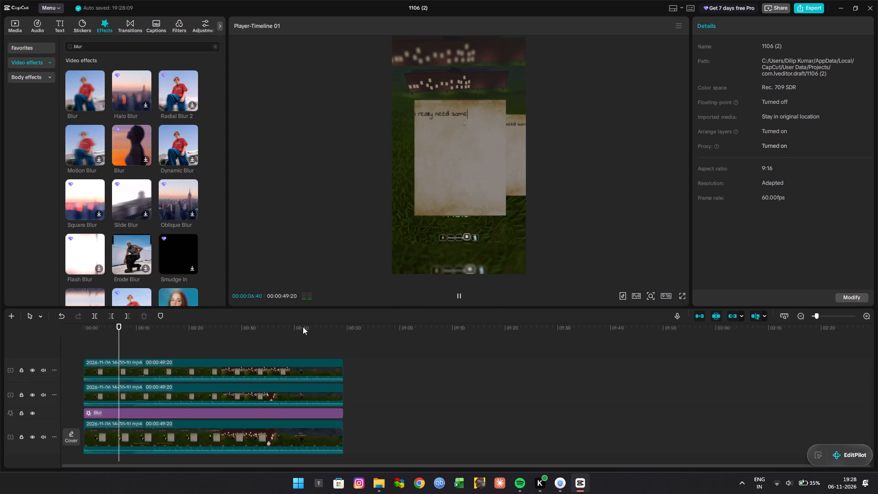
click(254, 366)
key(space)
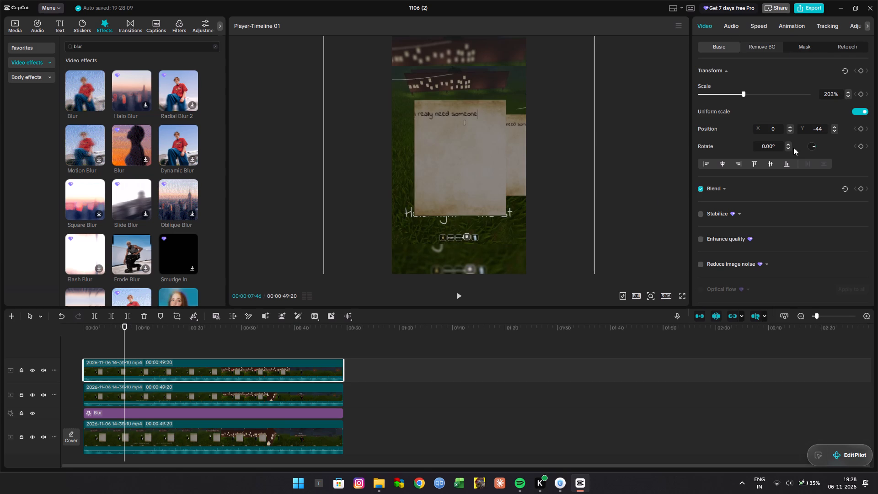
Adjust the topmost note clip's image effects, setting Sharpen to 19 and Clarity to 3.
scroll(744, 182, down, 7)
scroll(755, 177, up, 5)
scroll(735, 111, up, 5)
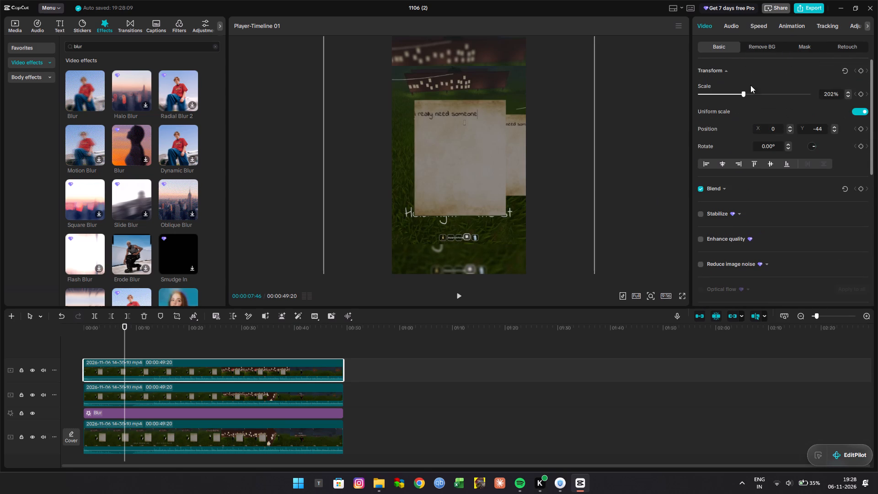
scroll(760, 72, up, 5)
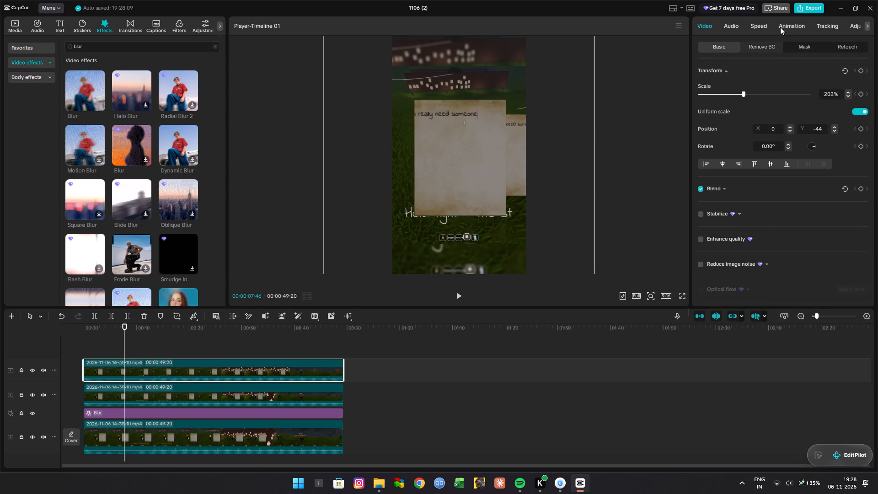
click(732, 26)
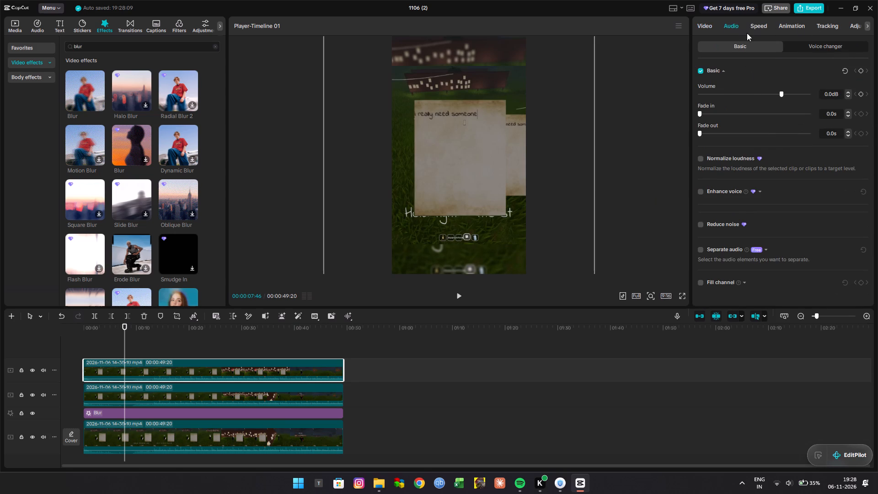
click(854, 27)
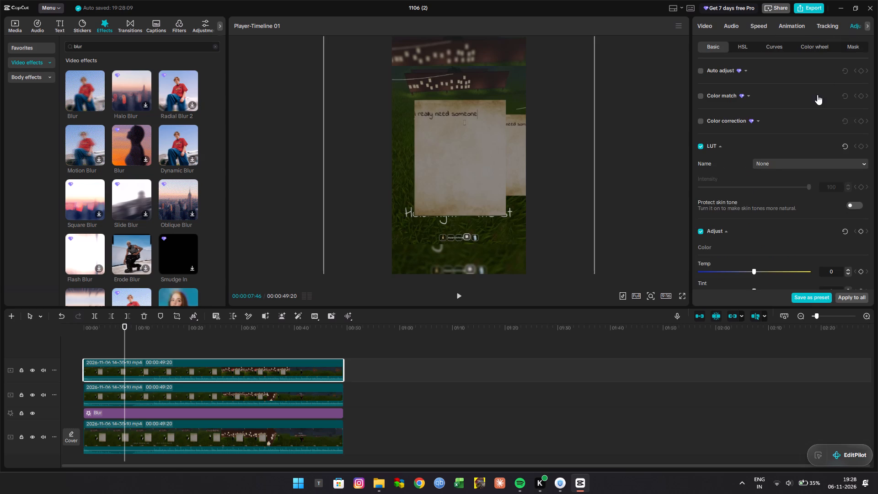
scroll(769, 148, down, 7)
drag(703, 216, 714, 216)
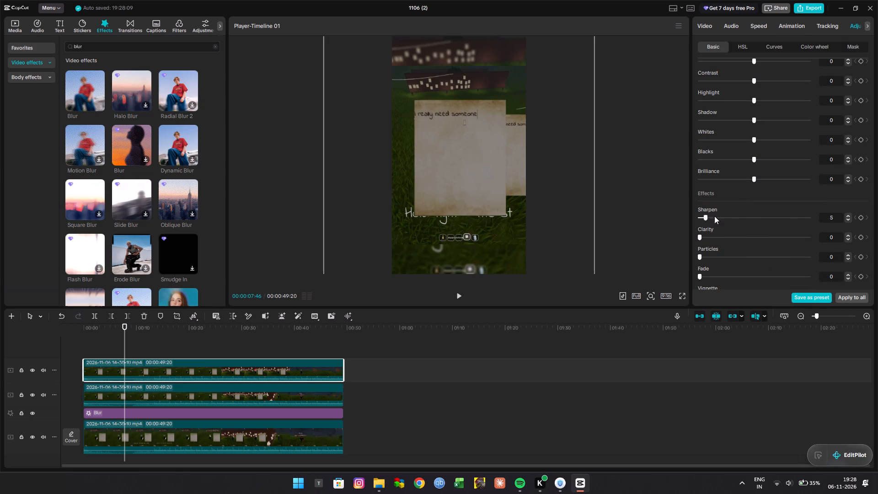
drag(714, 216, 725, 215)
drag(725, 215, 715, 218)
drag(711, 236, 717, 236)
drag(717, 236, 701, 242)
drag(718, 217, 732, 218)
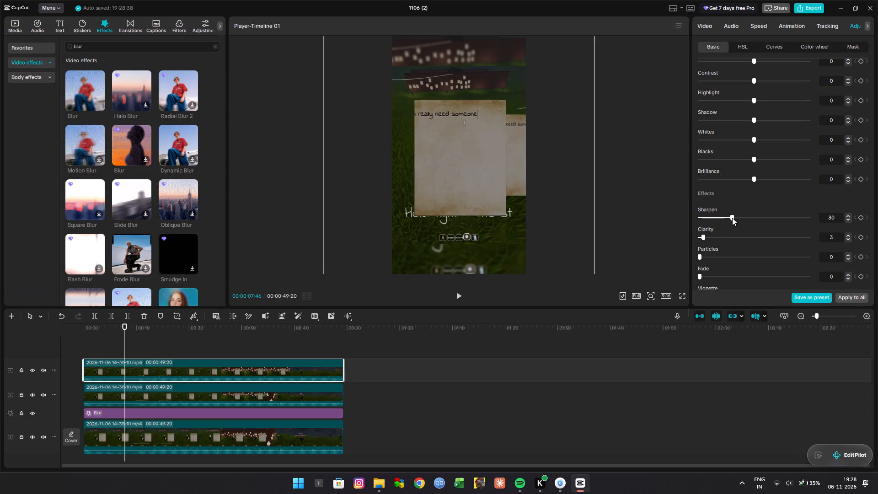
drag(732, 218, 736, 221)
drag(736, 221, 720, 221)
Play the video from the start to check the sharpened paper note overlay.
click(203, 334)
drag(203, 334, 15, 357)
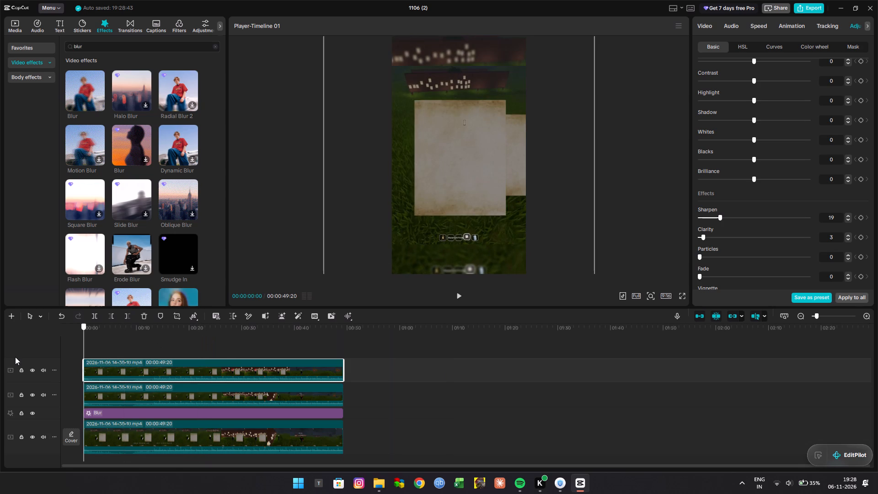
key(space)
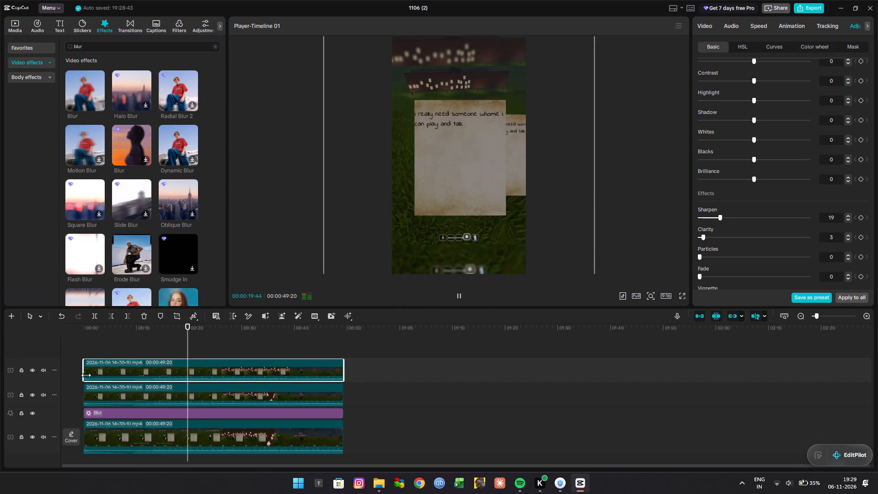
Split the topmost note clip at 00:00:19:31, where the written note is complete, and delete the part after the cut.
click(171, 341)
key(space)
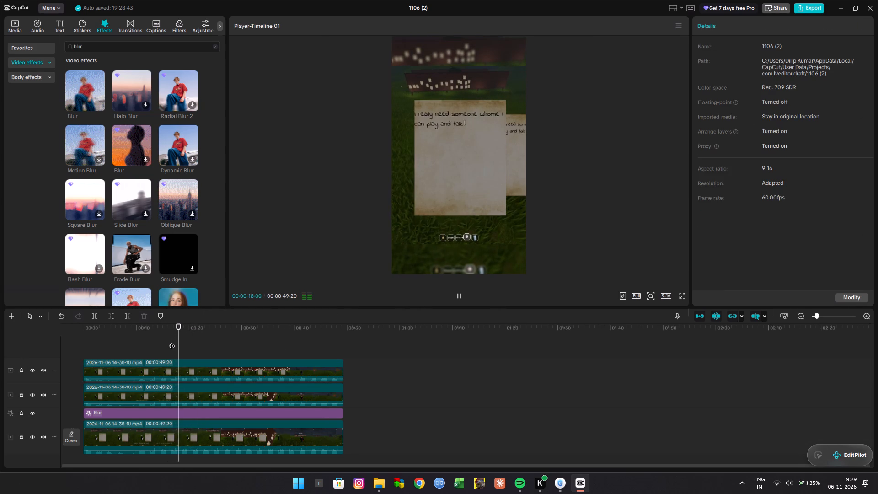
key(space)
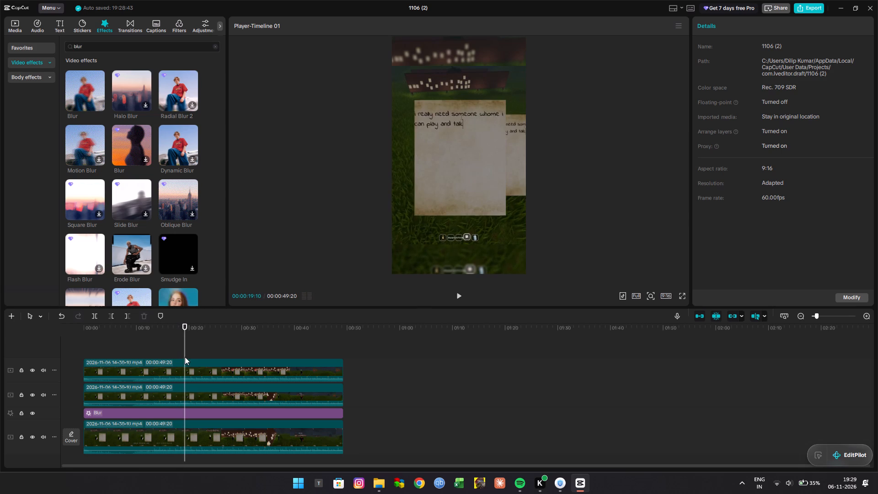
key(space)
key(space)
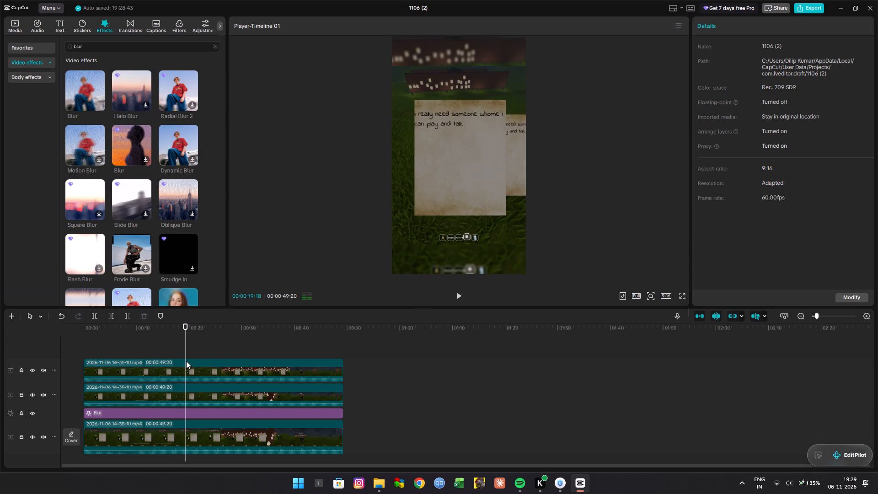
key(space)
key(space)
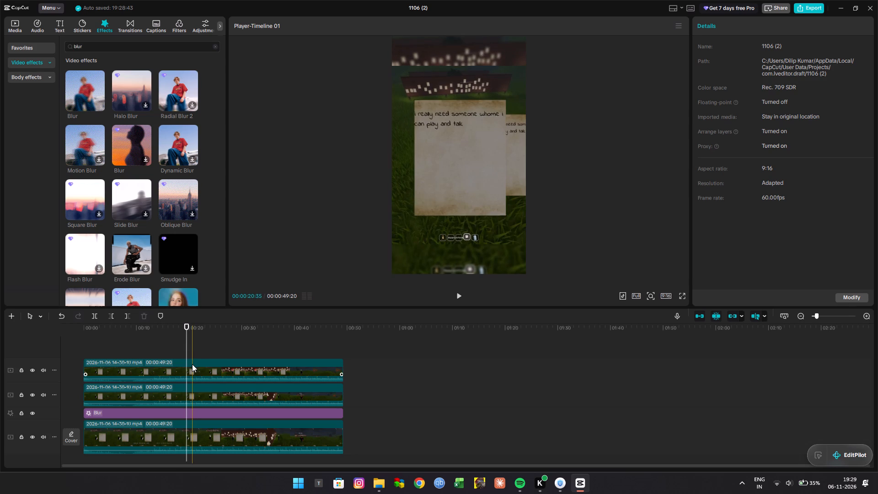
click(192, 364)
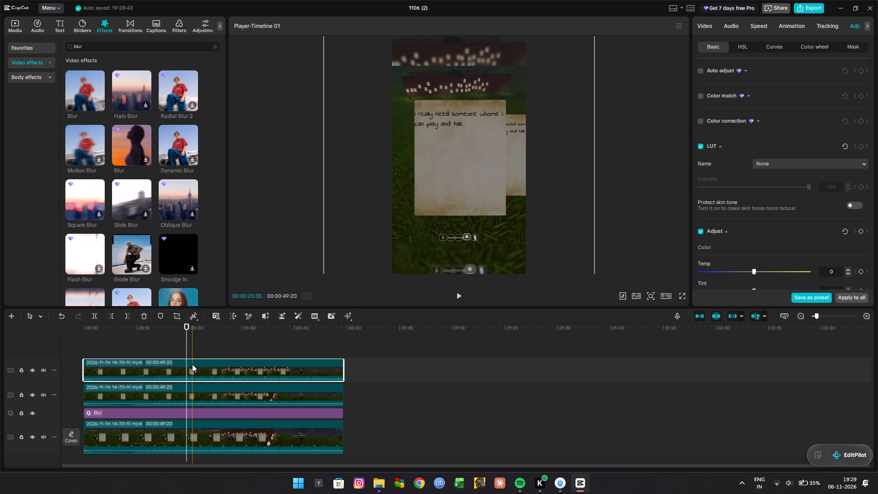
key(ctrl+b)
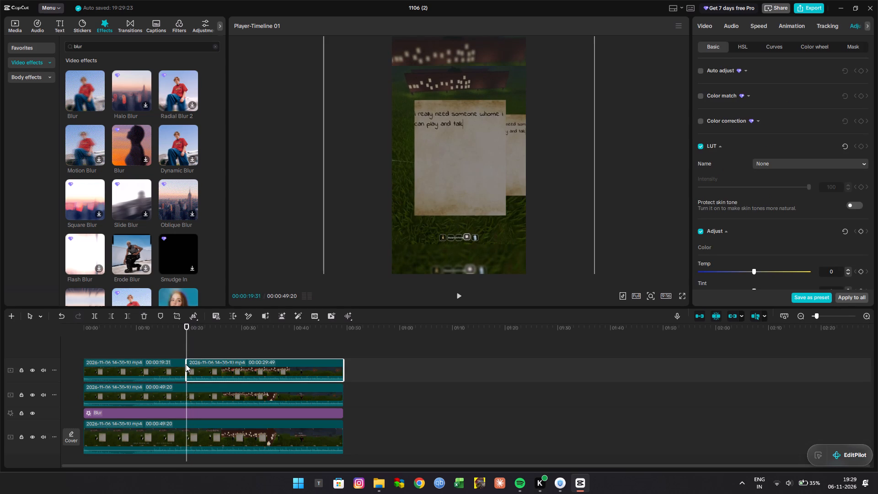
key(BackSpace)
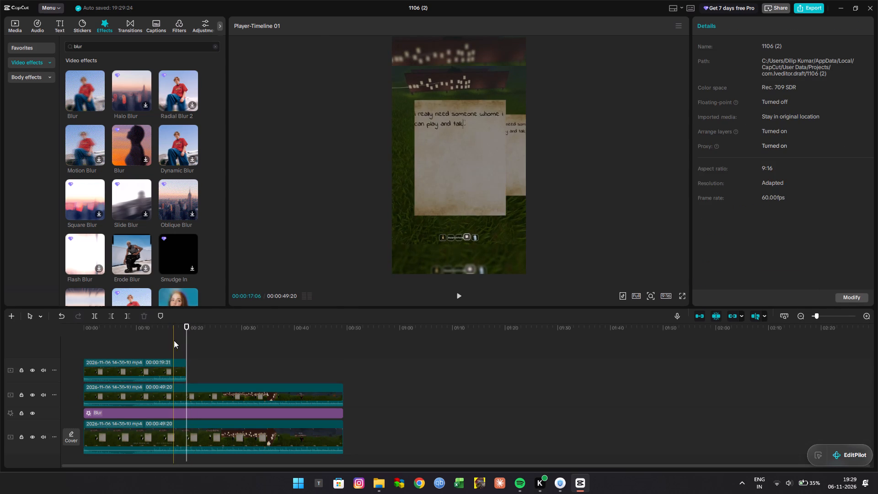
Play the video past the topmost clip's cut through to the end, skim its first half, and return to the start.
click(174, 340)
key(space)
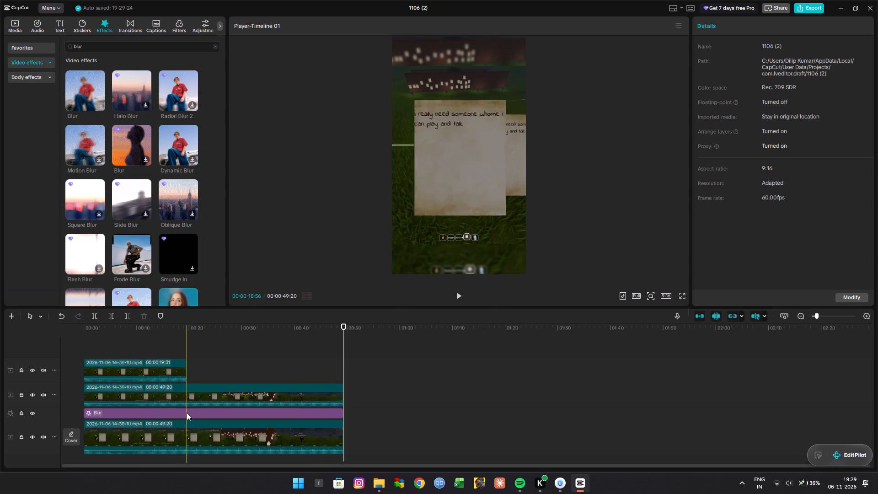
click(318, 338)
drag(318, 338, 84, 363)
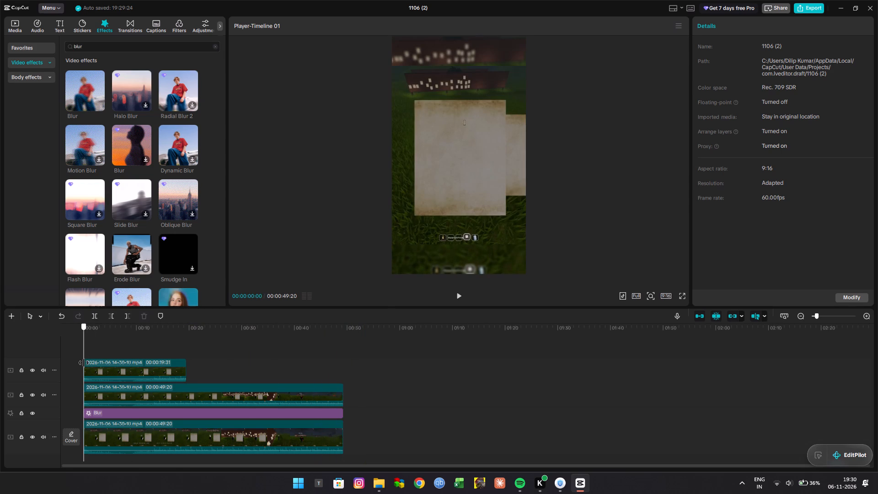
drag(84, 363, 210, 341)
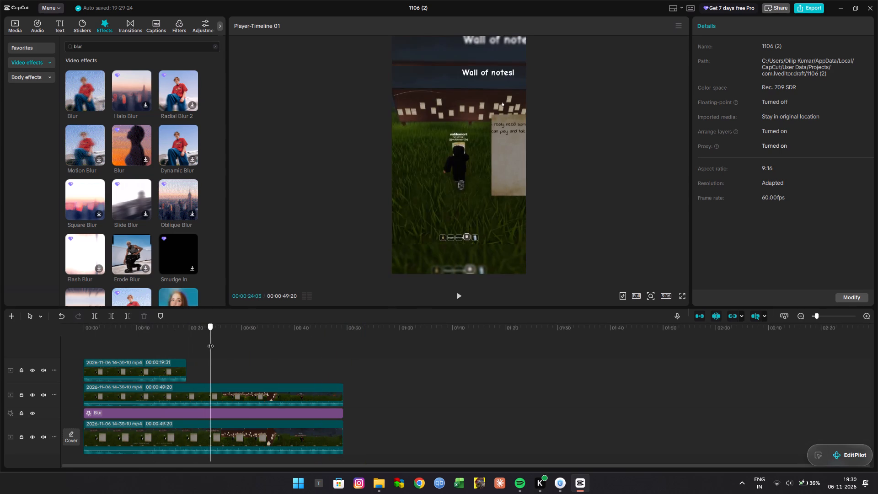
drag(210, 341, 80, 364)
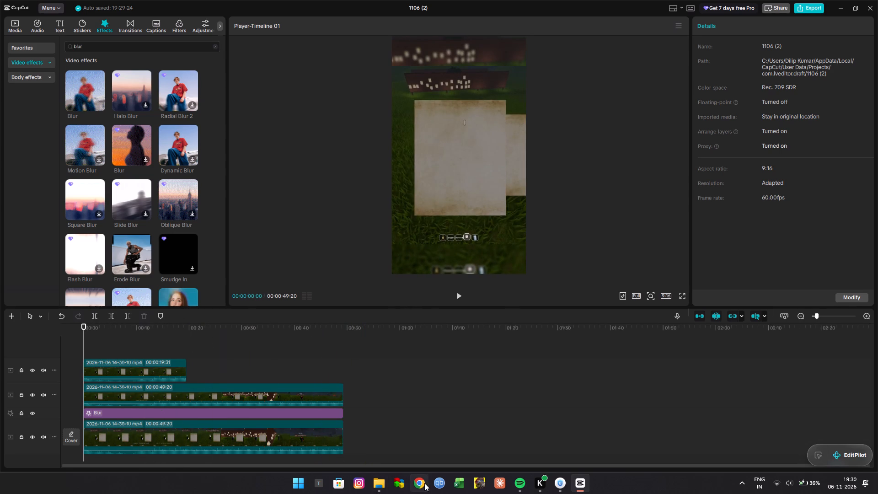
Switch to Chrome and open YouTube from the Utube shortcut.
click(422, 483)
click(432, 311)
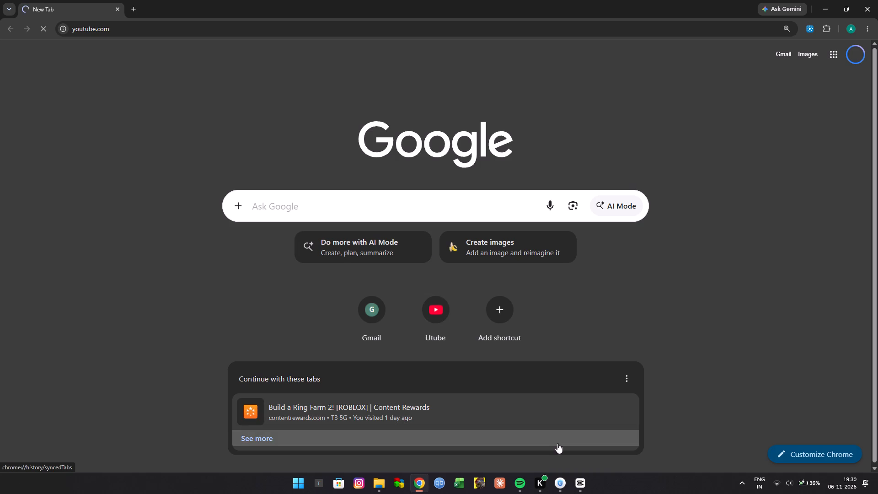
End the CapCut task and the task of the running app next to it in the taskbar.
right_click(580, 482)
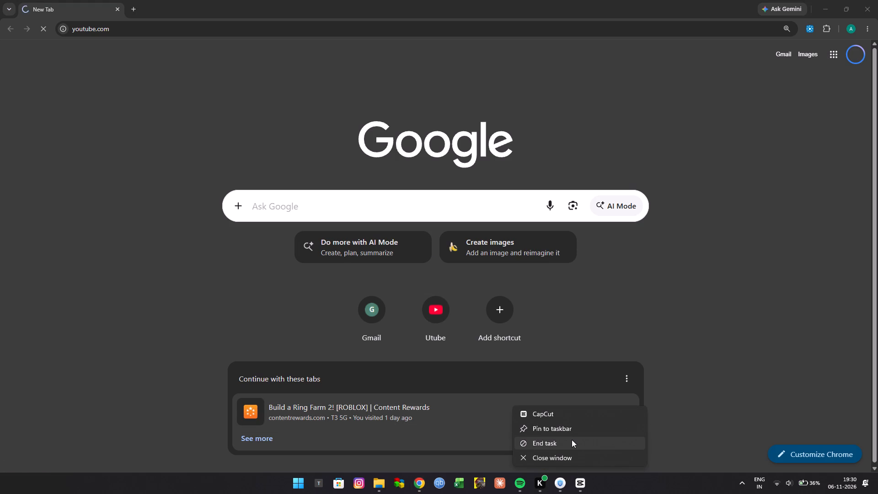
click(573, 444)
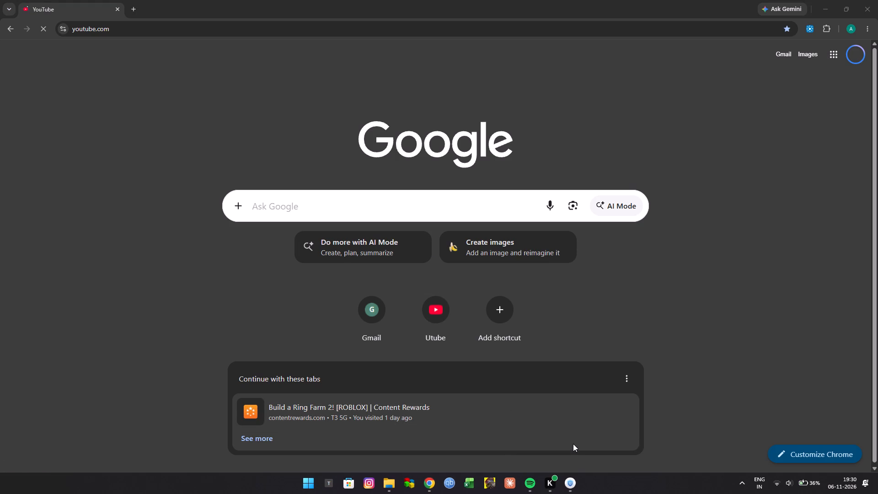
right_click(573, 486)
click(562, 443)
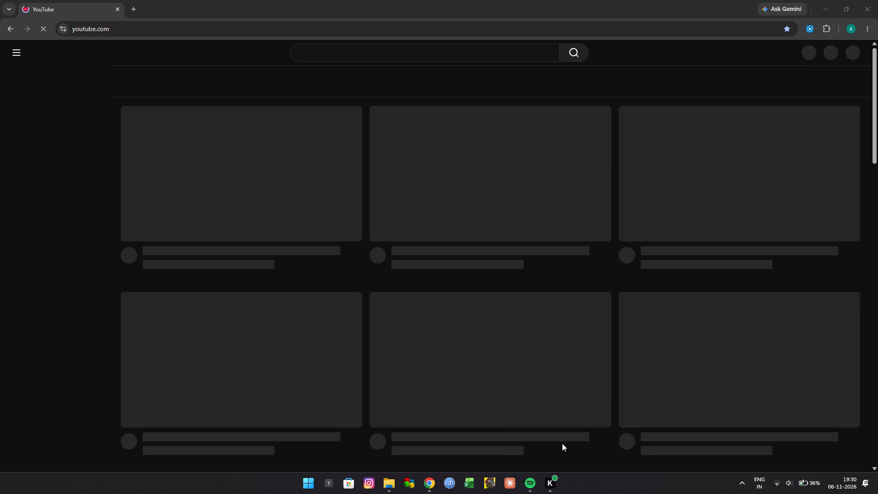
click(421, 54)
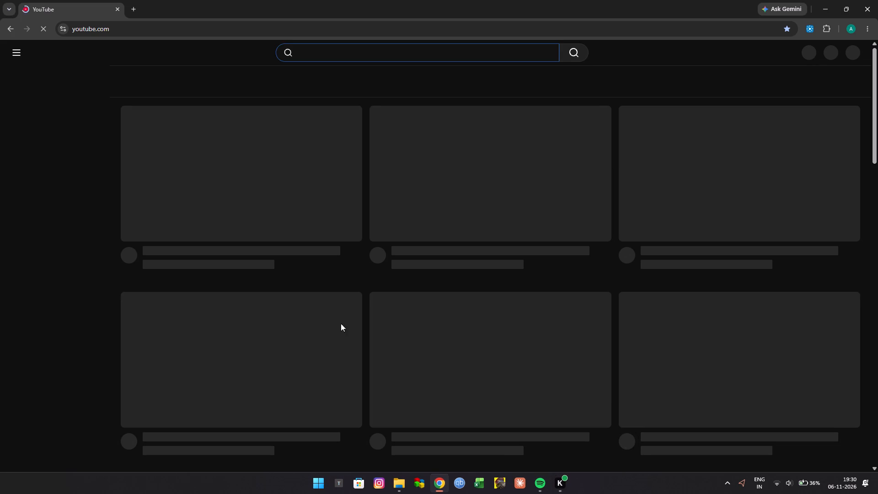
Relaunch CapCut by searching for "cap" and reopen the project 1106 (2).
click(322, 487)
text(cap)
key(Return)
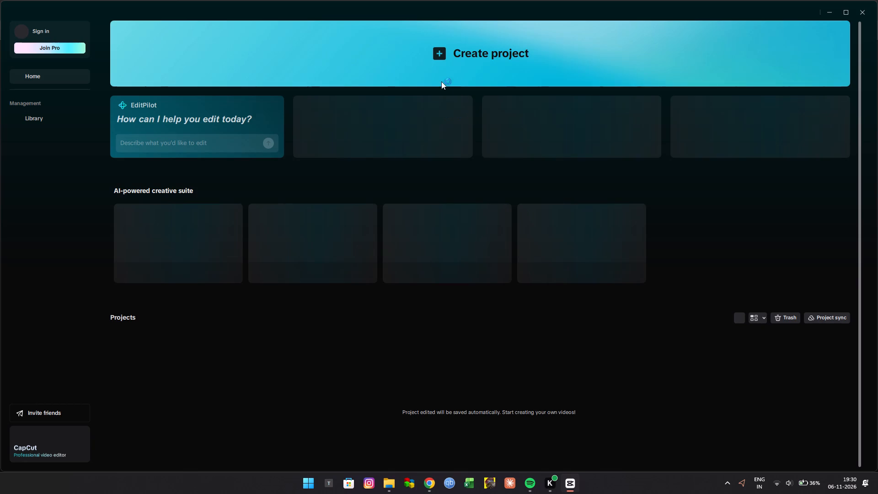
click(145, 353)
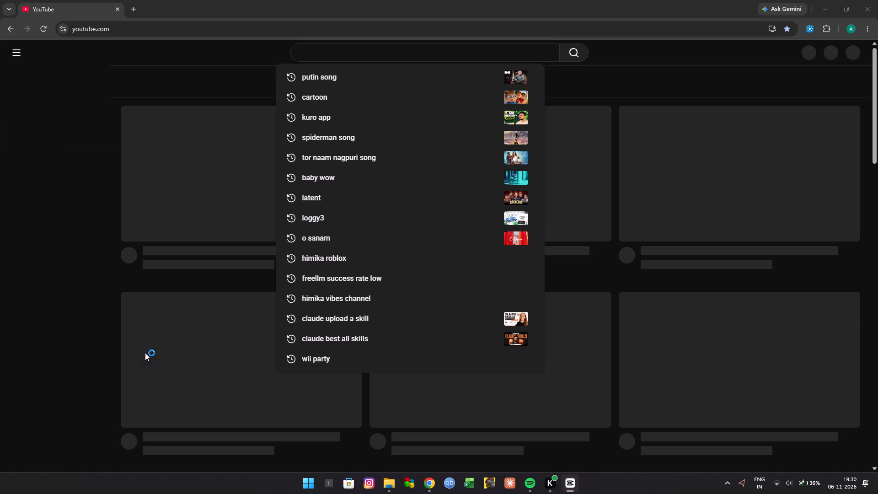
click(467, 55)
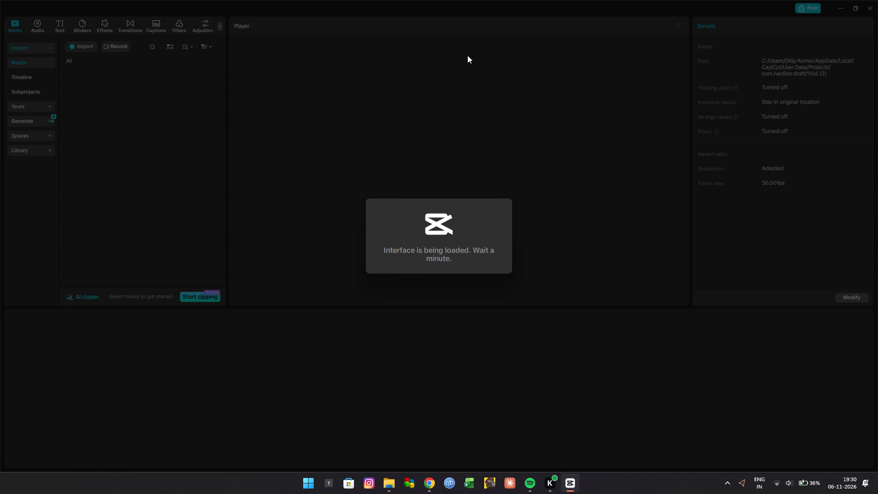
Switch to Chrome and reload the YouTube page.
click(430, 485)
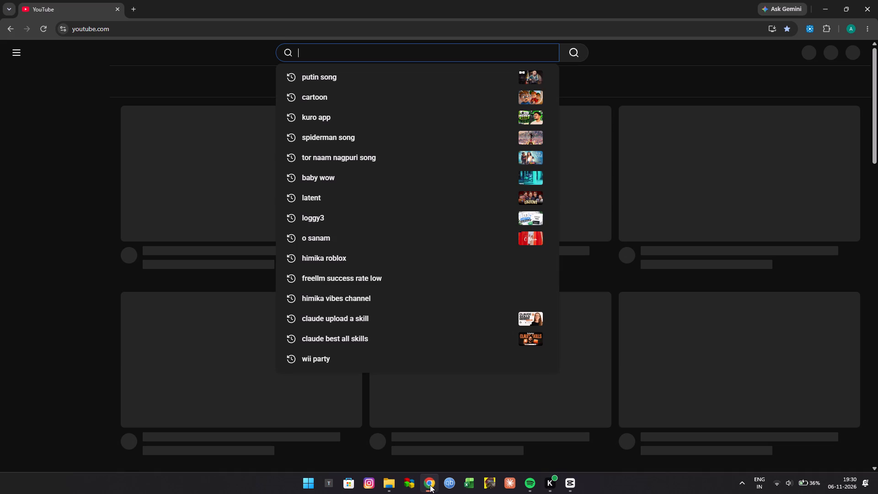
click(342, 55)
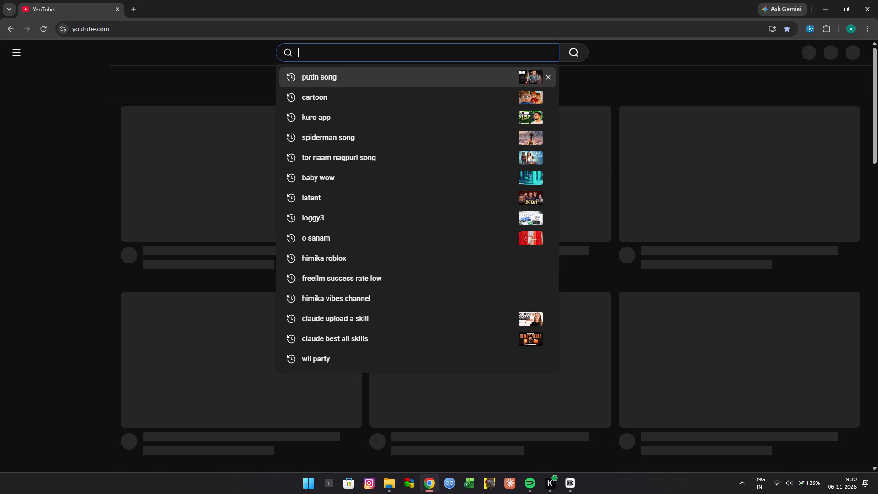
click(49, 32)
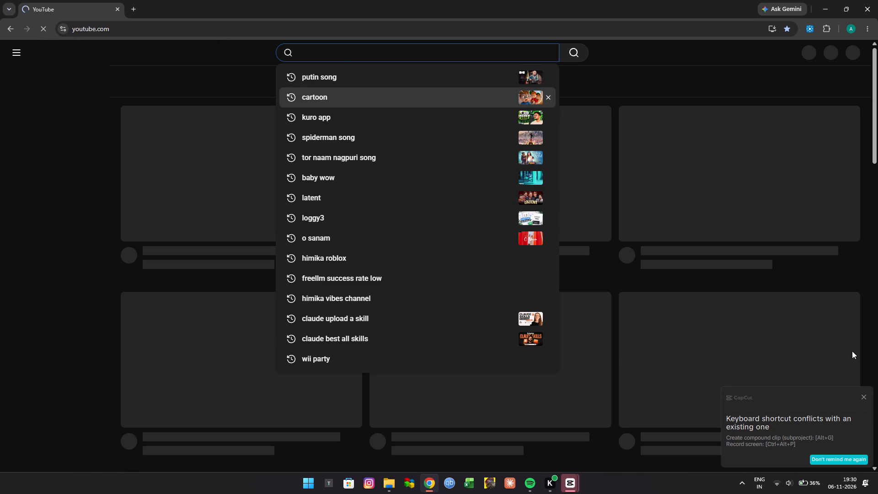
Dismiss the Pro offer and the keyboard shortcut conflict notice in CapCut.
click(865, 397)
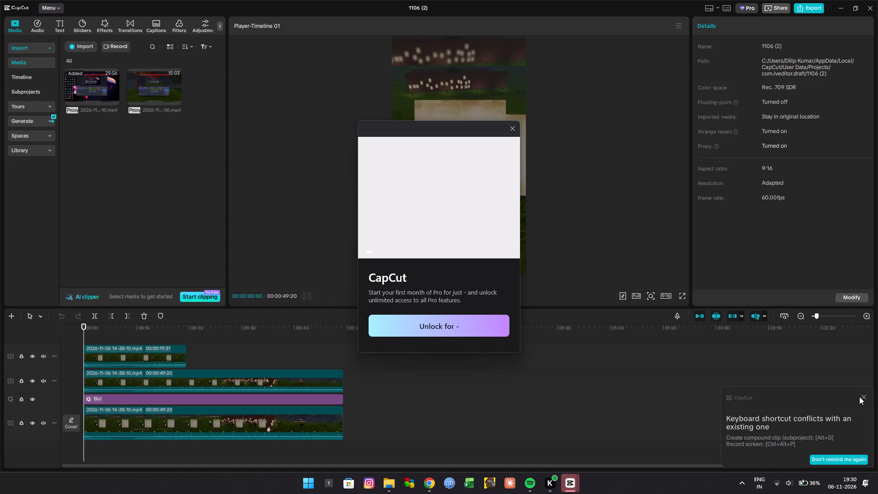
click(865, 396)
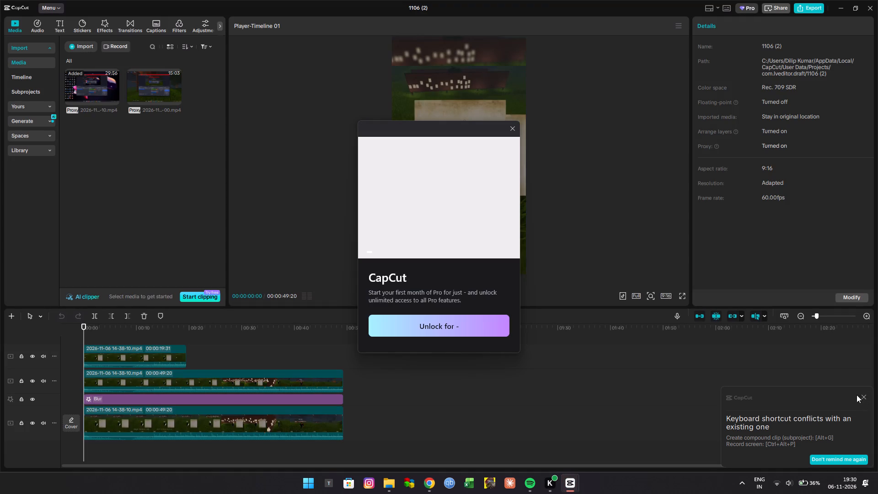
click(512, 129)
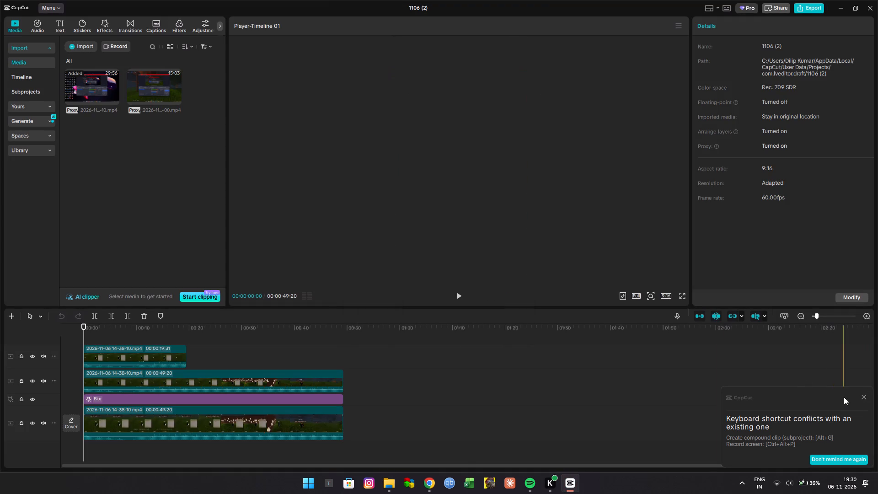
click(864, 398)
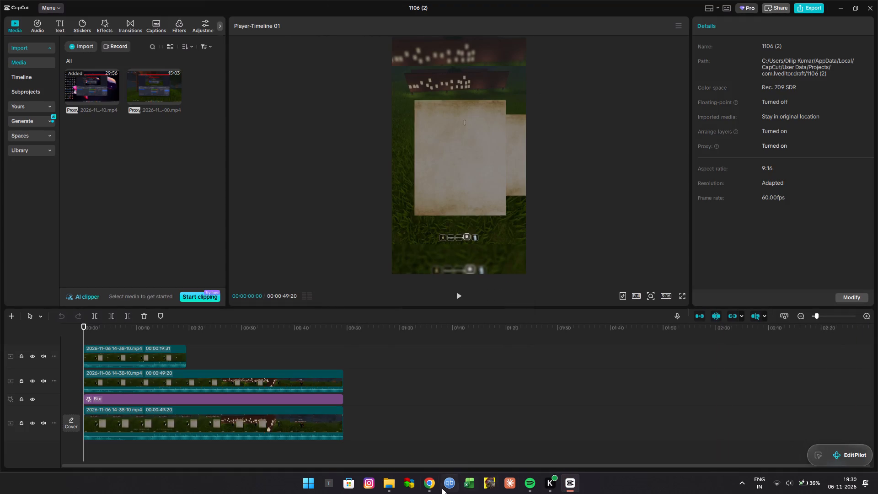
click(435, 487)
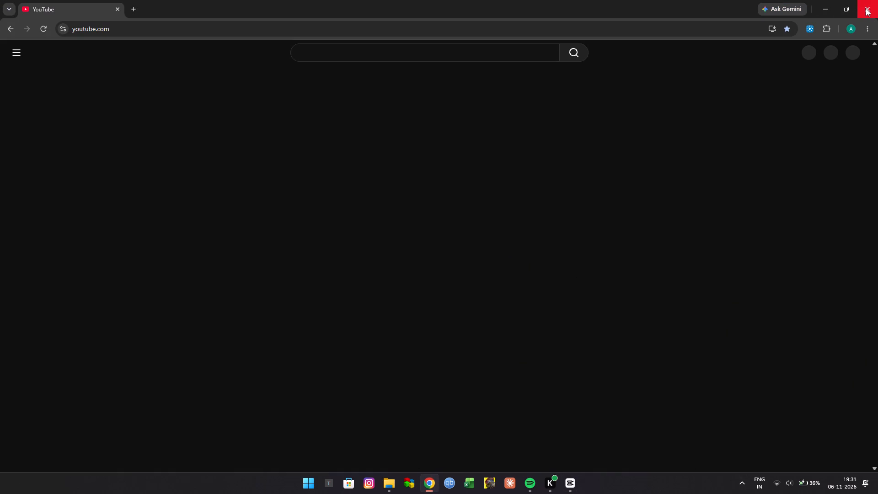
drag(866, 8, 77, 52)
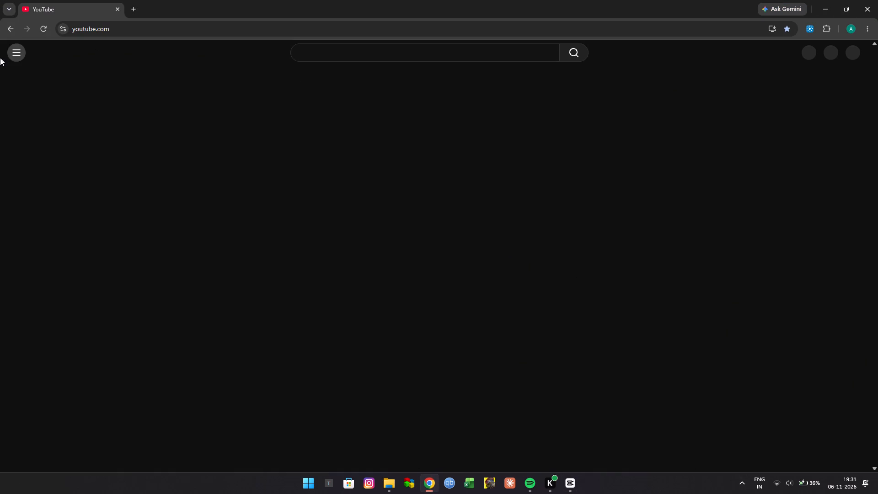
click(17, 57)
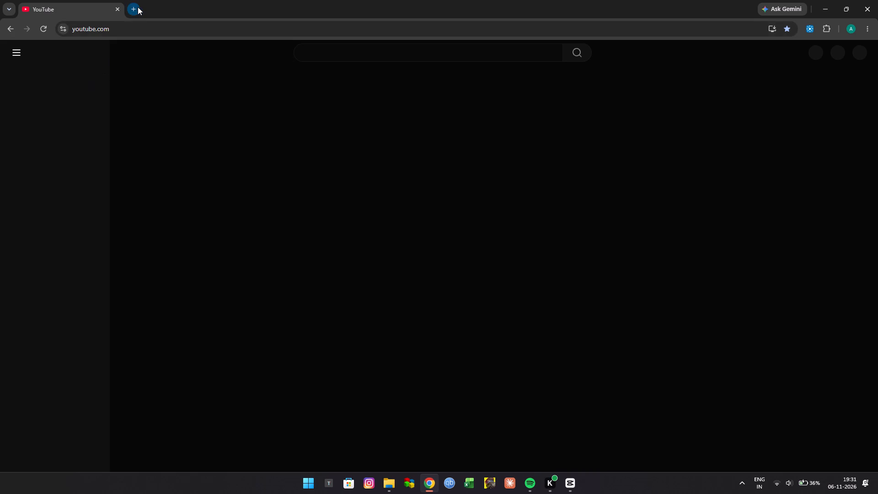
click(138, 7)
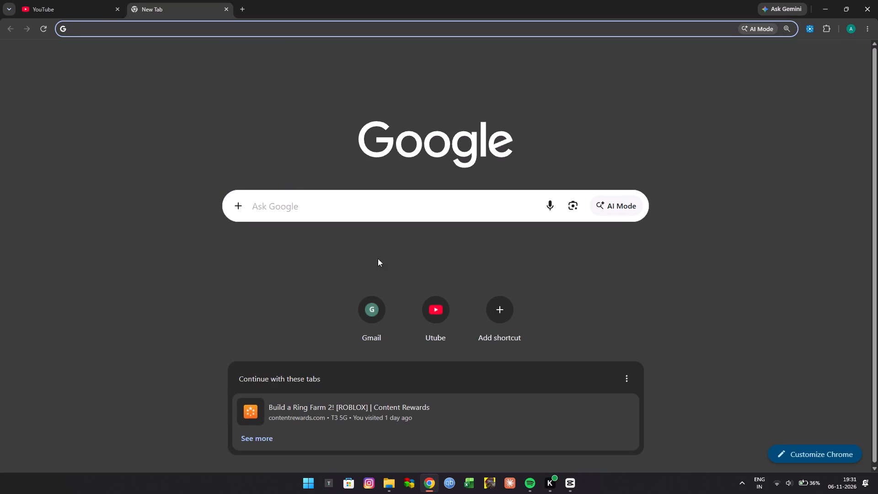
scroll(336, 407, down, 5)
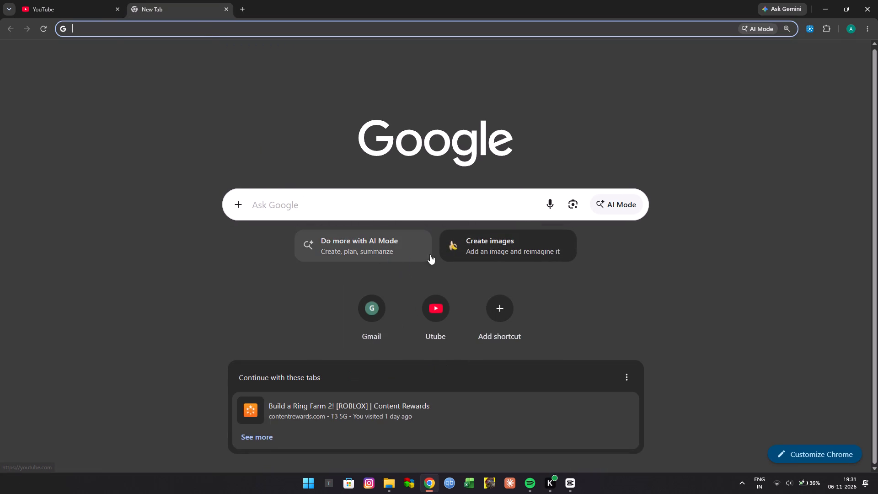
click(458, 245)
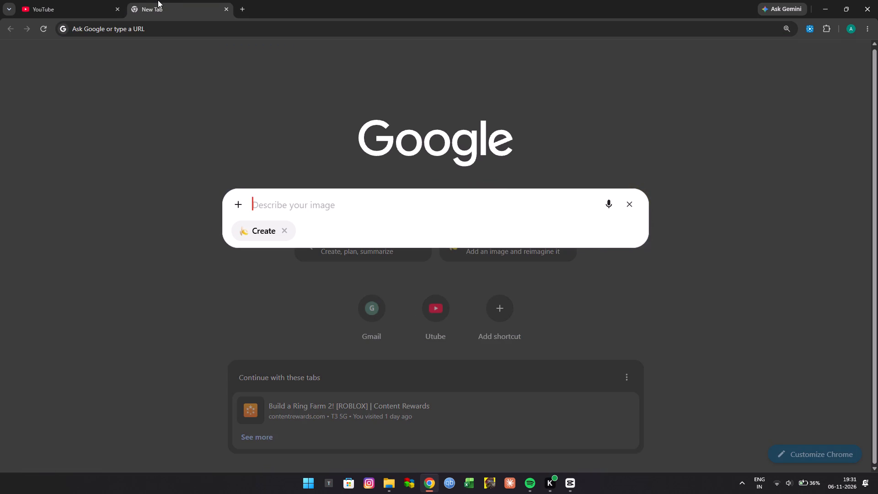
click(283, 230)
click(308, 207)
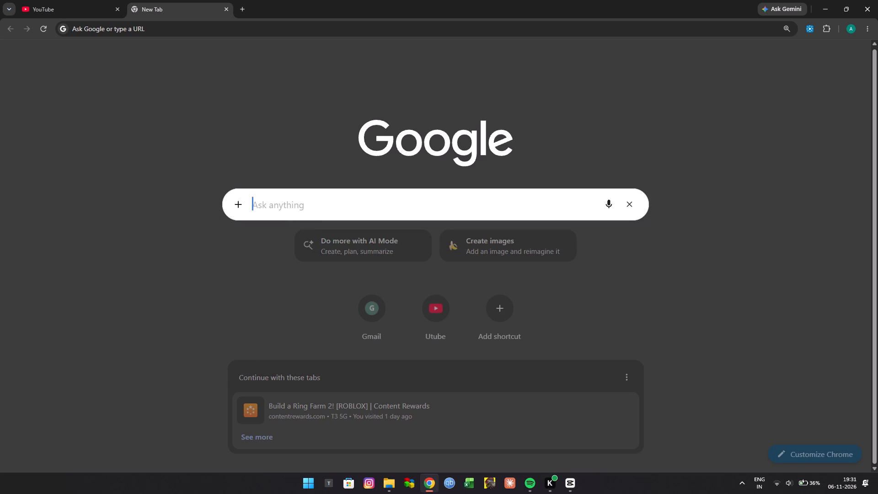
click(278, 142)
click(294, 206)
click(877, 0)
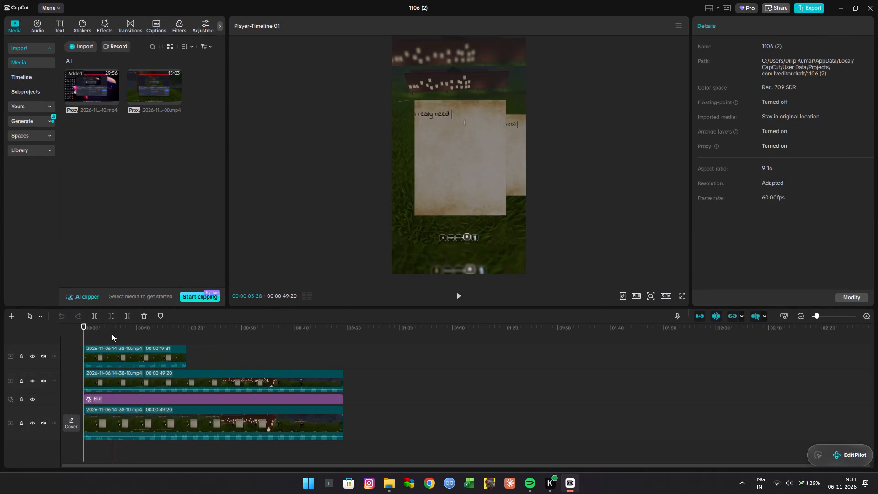
Browse the Downloads folder for media to import into the project, and leave without choosing a file.
drag(111, 333, 31, 343)
click(86, 43)
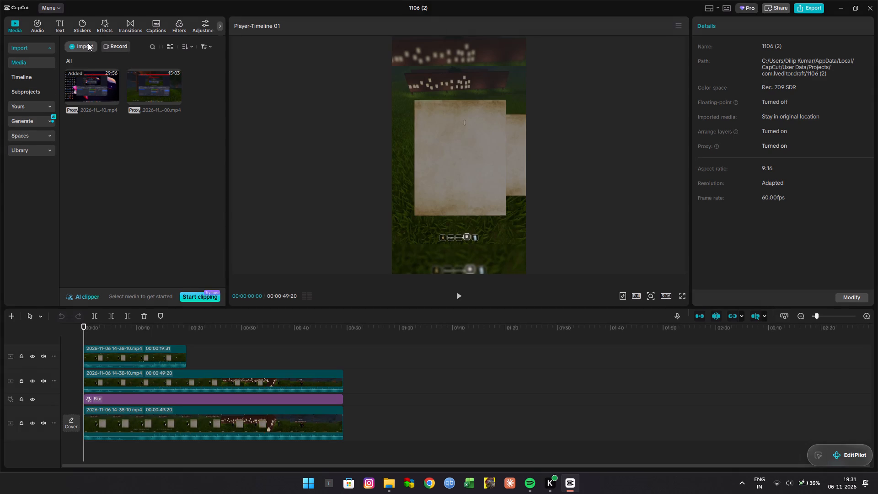
click(103, 60)
scroll(325, 97, up, 6)
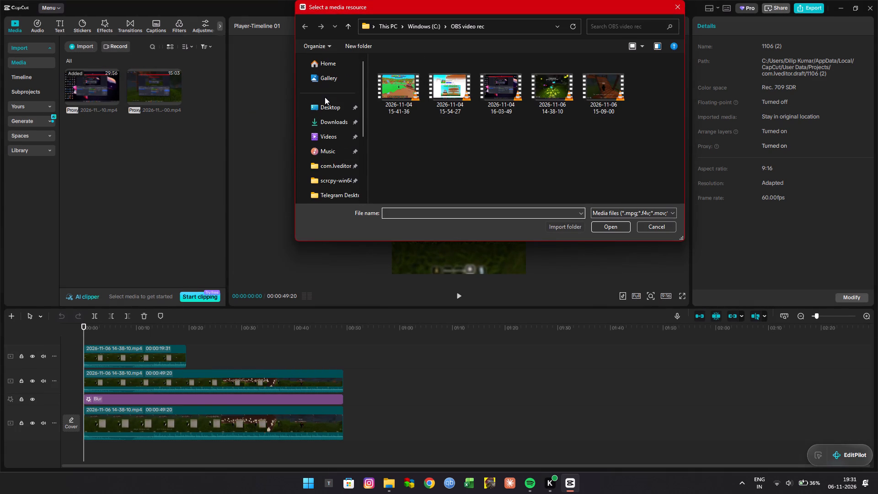
click(326, 119)
scroll(551, 177, down, 4)
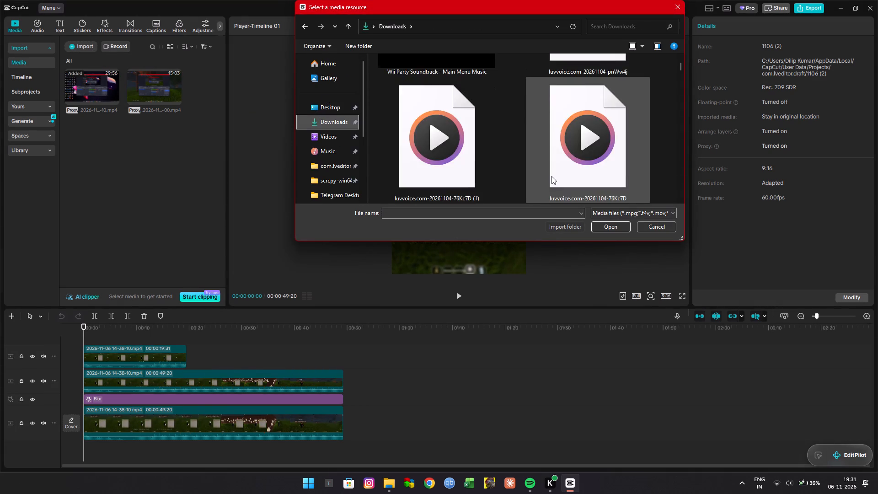
scroll(551, 176, down, 1)
scroll(551, 176, up, 1)
scroll(546, 162, down, 3)
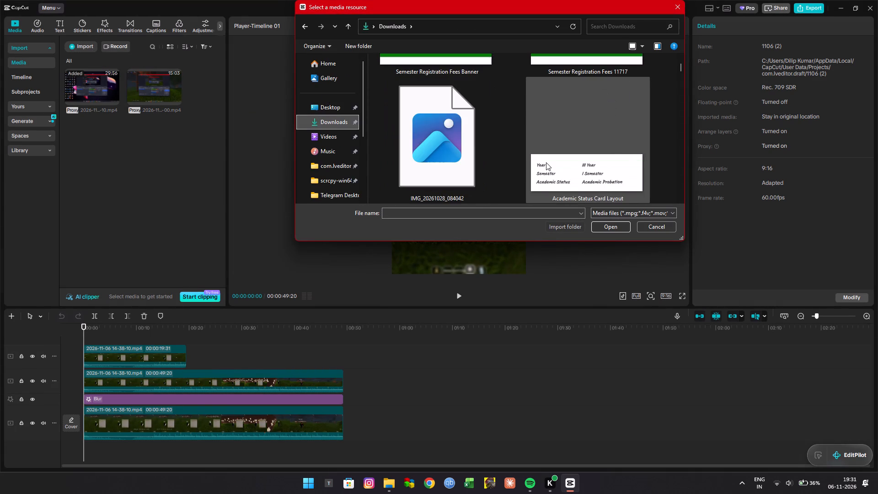
scroll(546, 162, down, 7)
scroll(546, 162, up, 1)
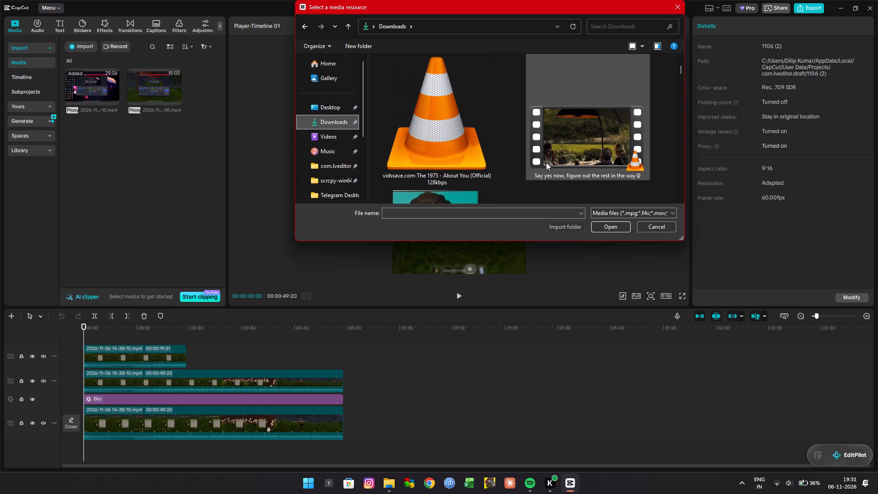
scroll(546, 162, down, 3)
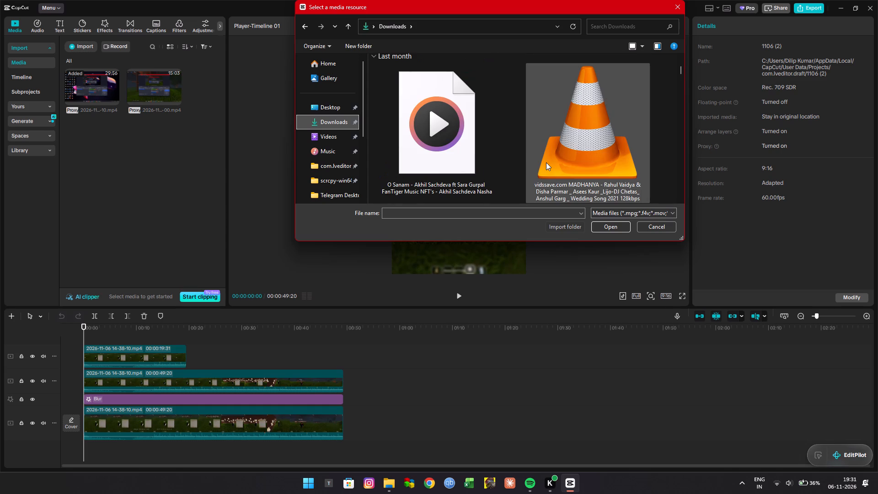
scroll(490, 135, down, 1)
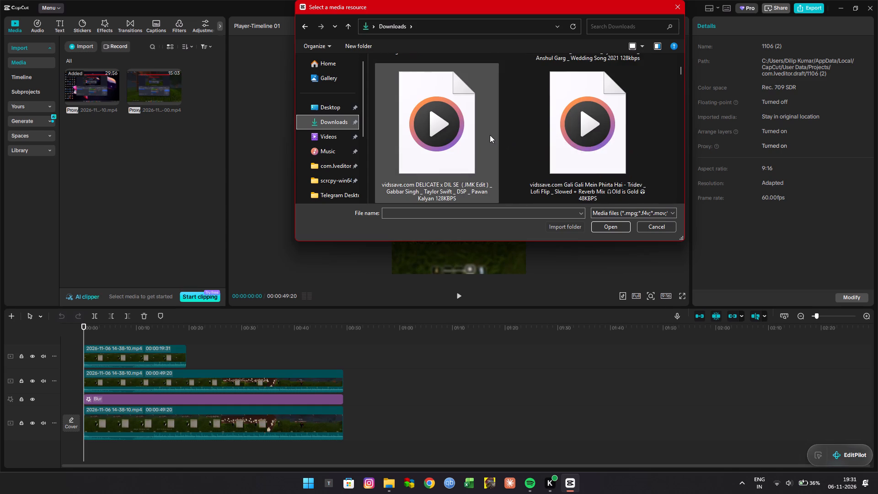
scroll(588, 144, down, 2)
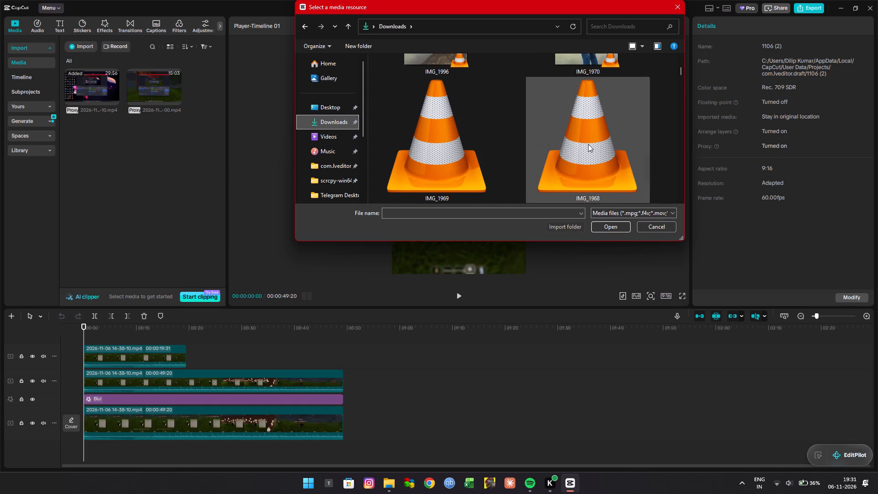
scroll(588, 144, down, 8)
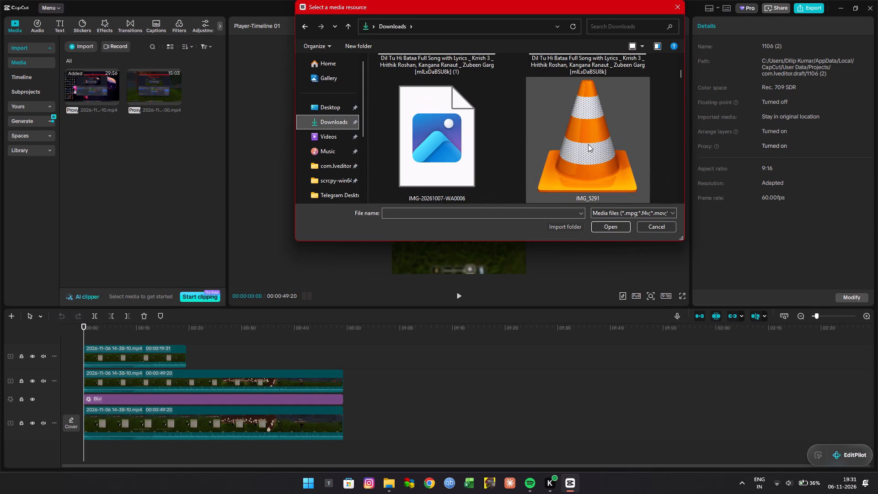
scroll(588, 144, down, 9)
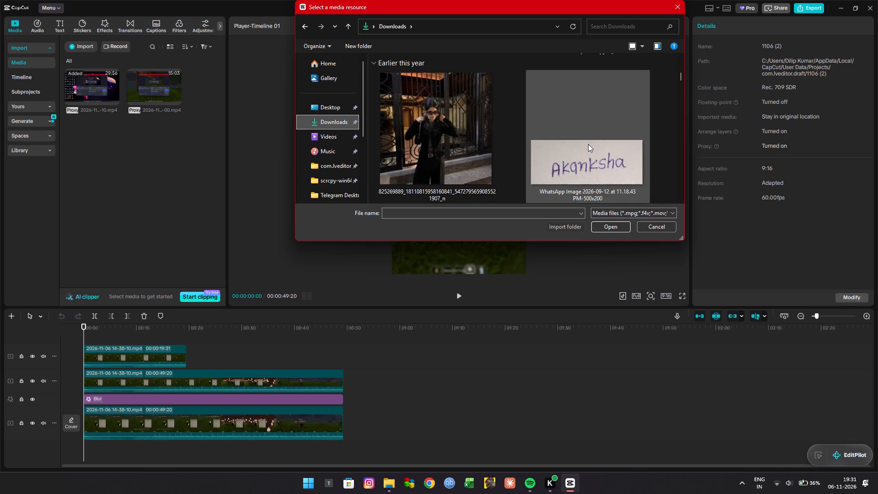
scroll(588, 144, down, 10)
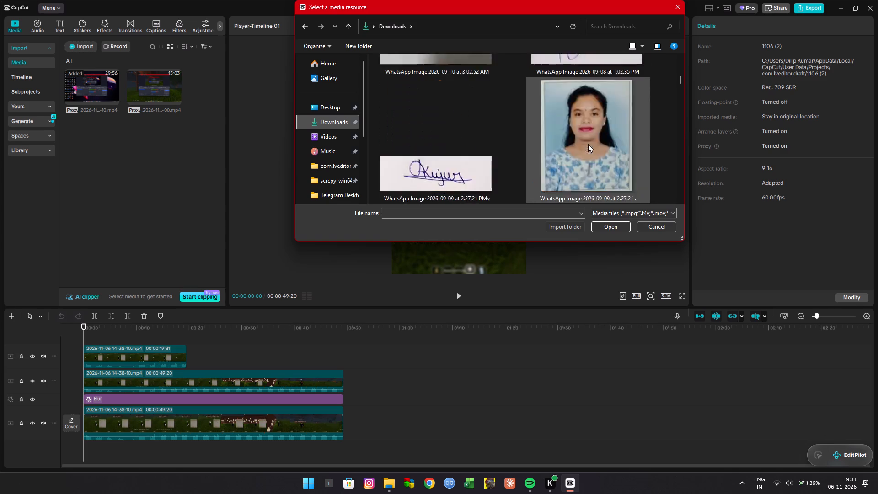
scroll(588, 144, down, 18)
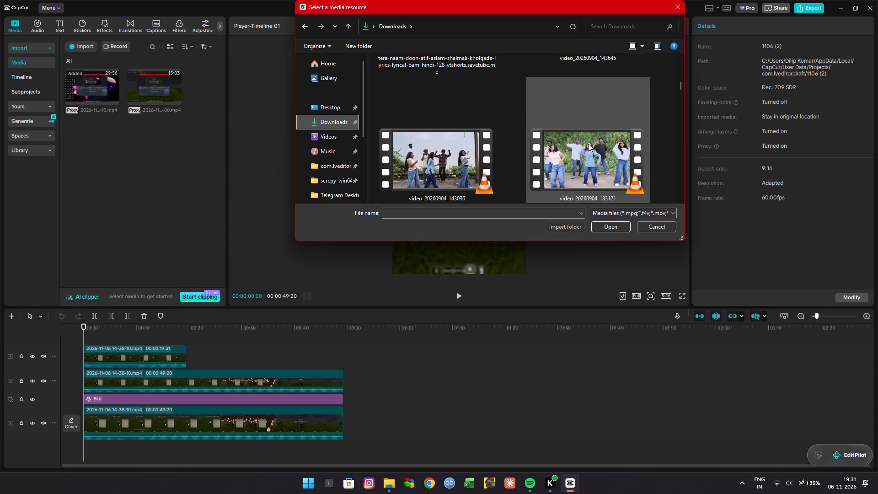
scroll(588, 144, down, 16)
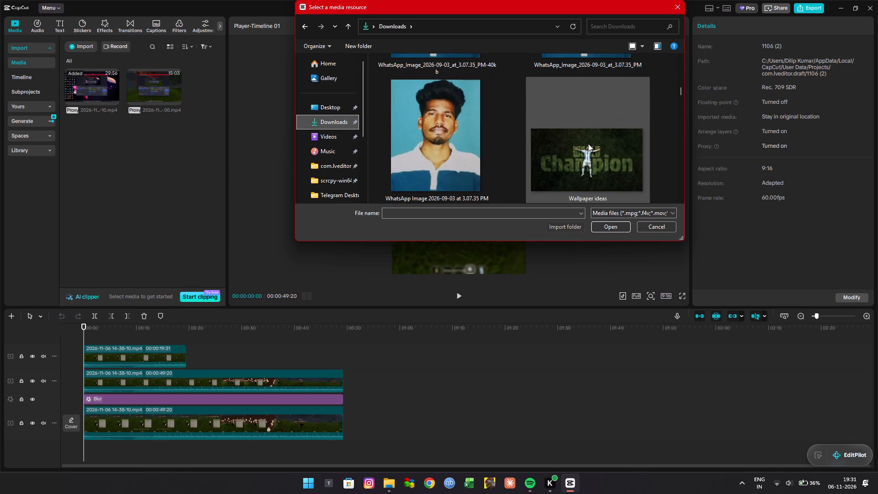
scroll(588, 144, down, 5)
scroll(588, 144, up, 3)
scroll(588, 144, down, 12)
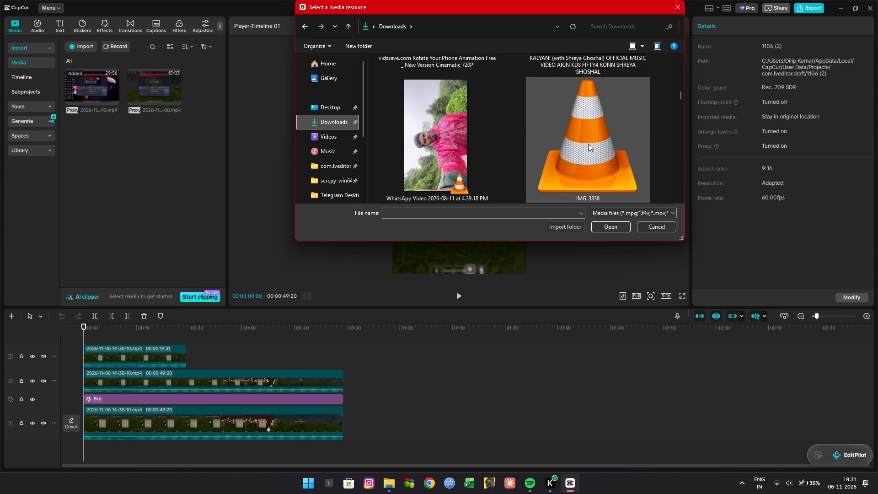
scroll(588, 144, down, 15)
scroll(588, 144, down, 6)
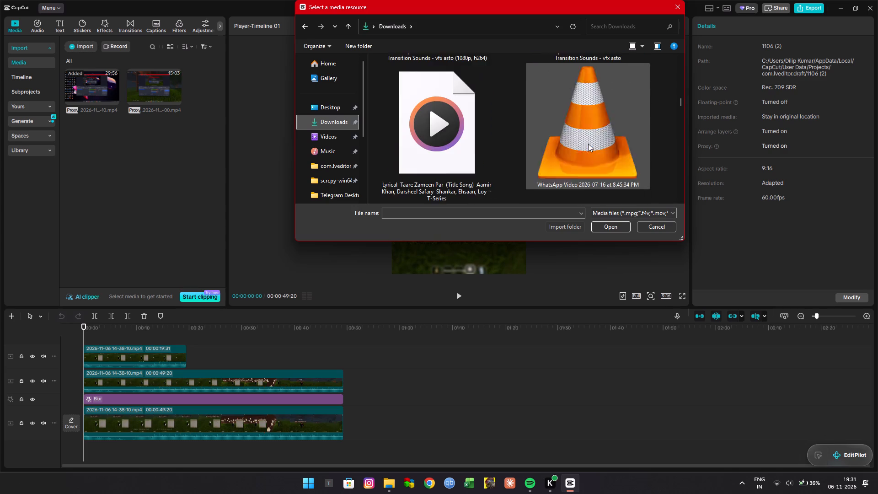
scroll(588, 144, down, 12)
scroll(588, 144, down, 11)
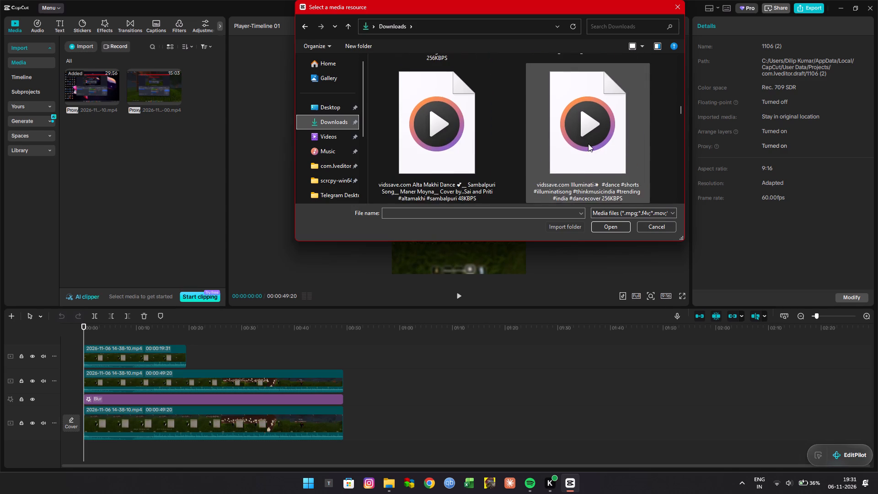
scroll(588, 144, down, 20)
scroll(588, 144, down, 5)
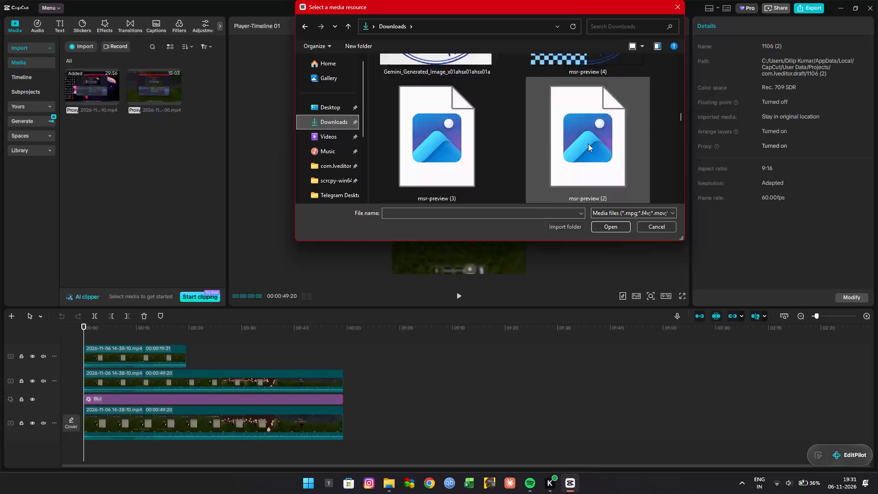
scroll(588, 144, down, 3)
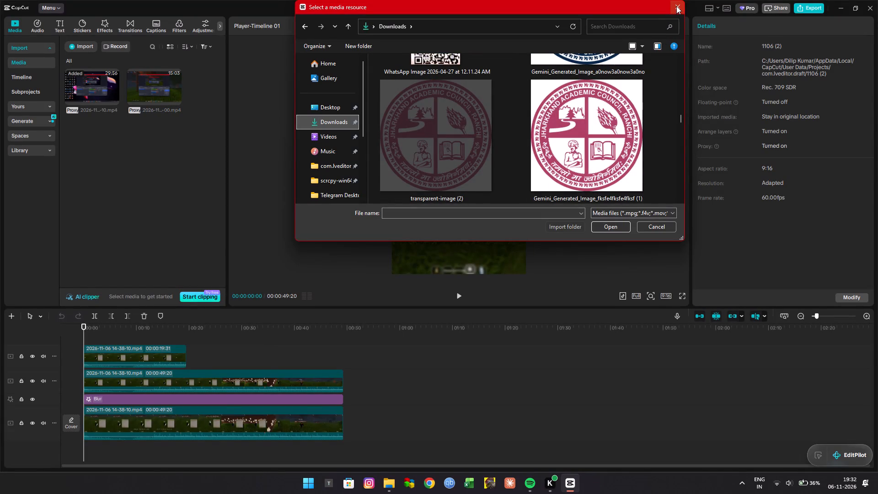
click(676, 6)
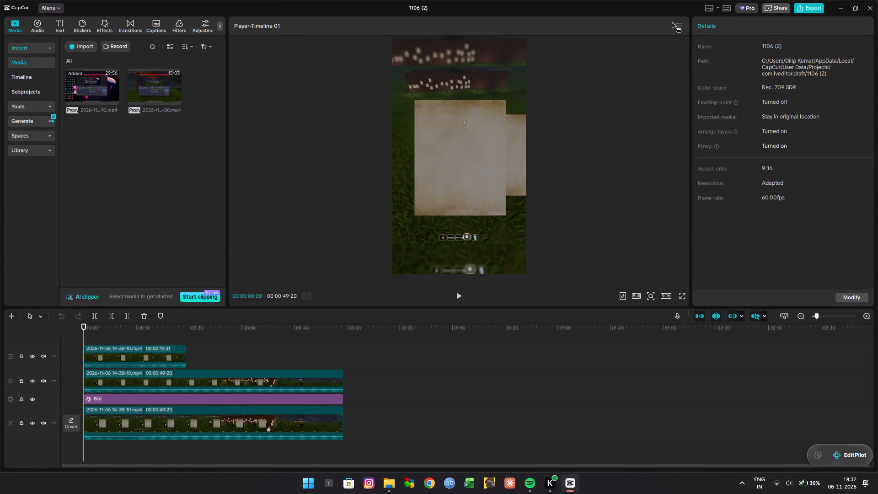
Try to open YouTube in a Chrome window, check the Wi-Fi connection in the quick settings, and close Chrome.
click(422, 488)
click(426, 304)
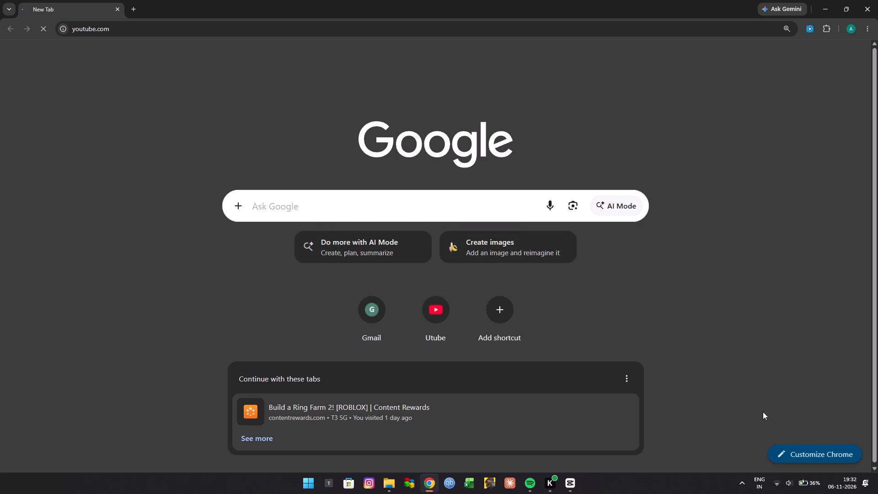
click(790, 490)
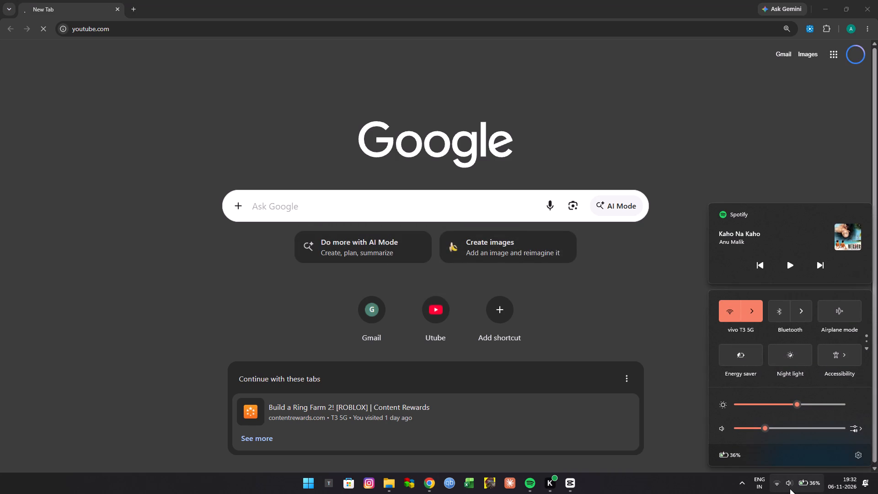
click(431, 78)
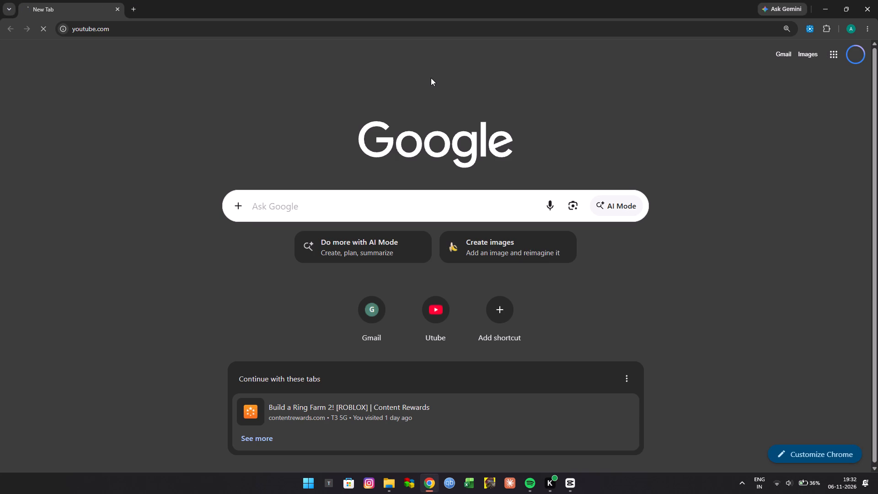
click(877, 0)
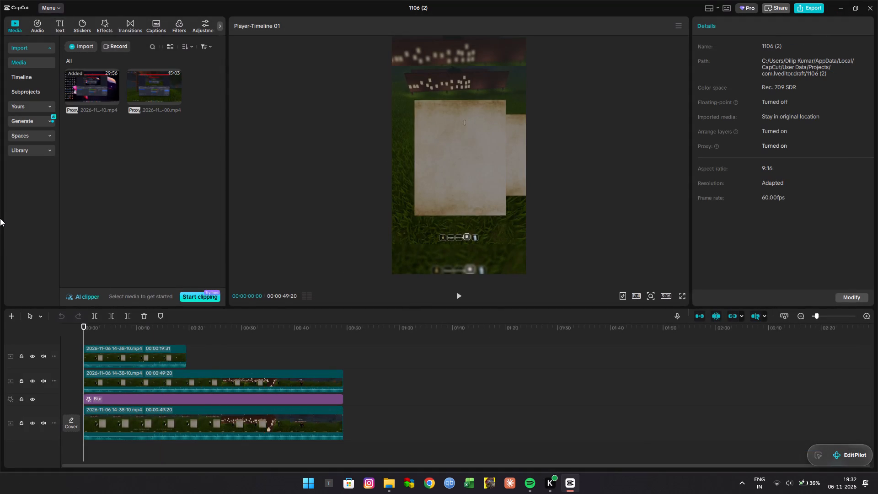
Play the project timeline in CapCut from the start to review the edit.
key(space)
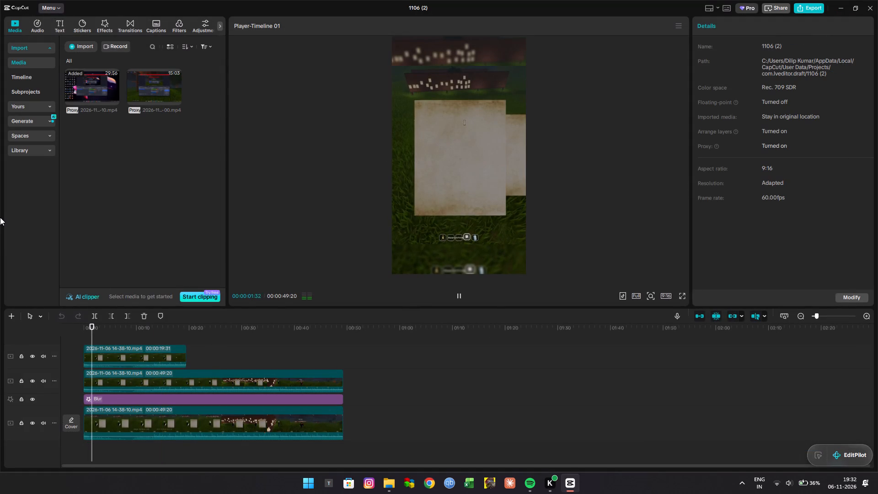
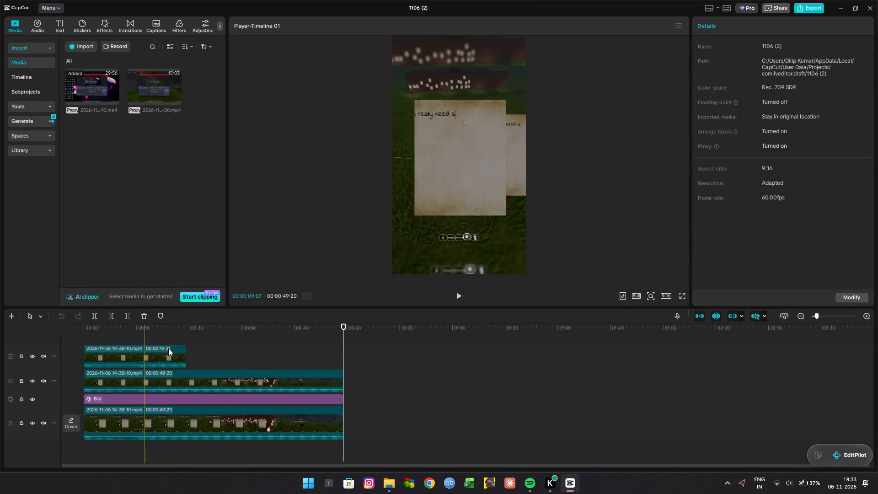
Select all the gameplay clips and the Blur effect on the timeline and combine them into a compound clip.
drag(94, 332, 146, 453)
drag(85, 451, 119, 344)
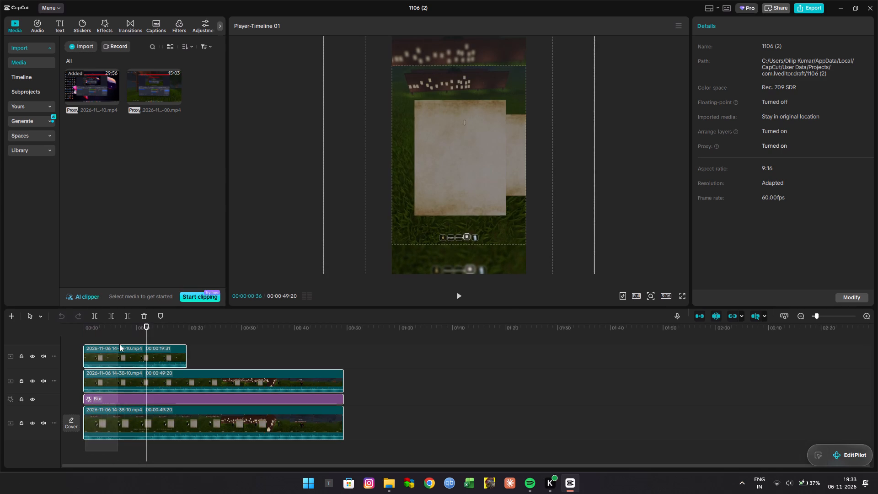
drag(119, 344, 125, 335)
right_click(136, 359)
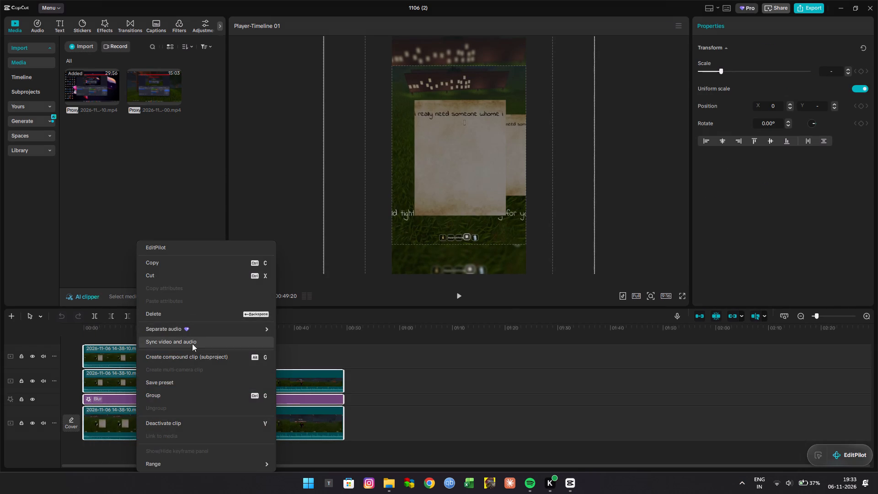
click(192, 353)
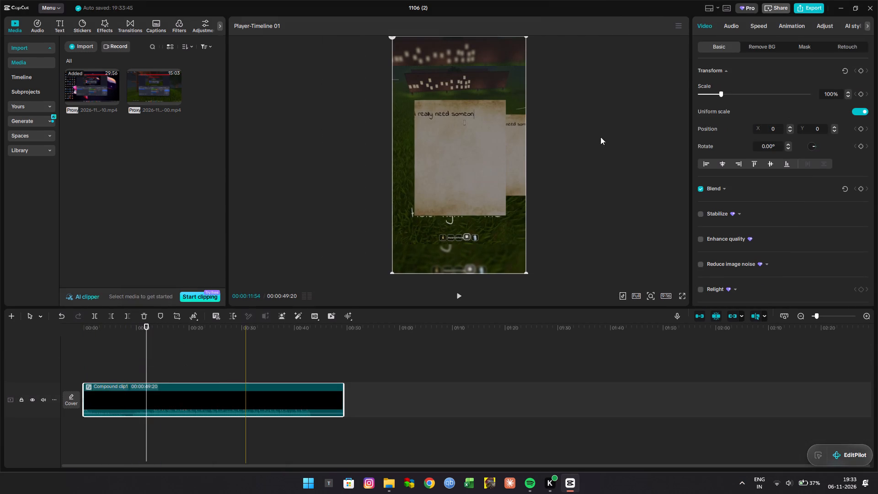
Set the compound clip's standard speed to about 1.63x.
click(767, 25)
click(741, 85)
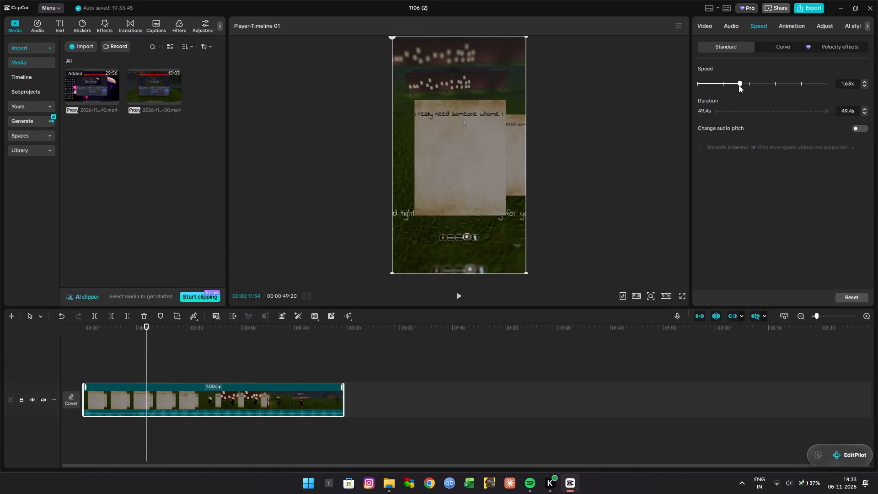
Play the sped-up compound clip from the start and check its pre-processing progress.
click(170, 358)
drag(170, 358, 22, 361)
key(space)
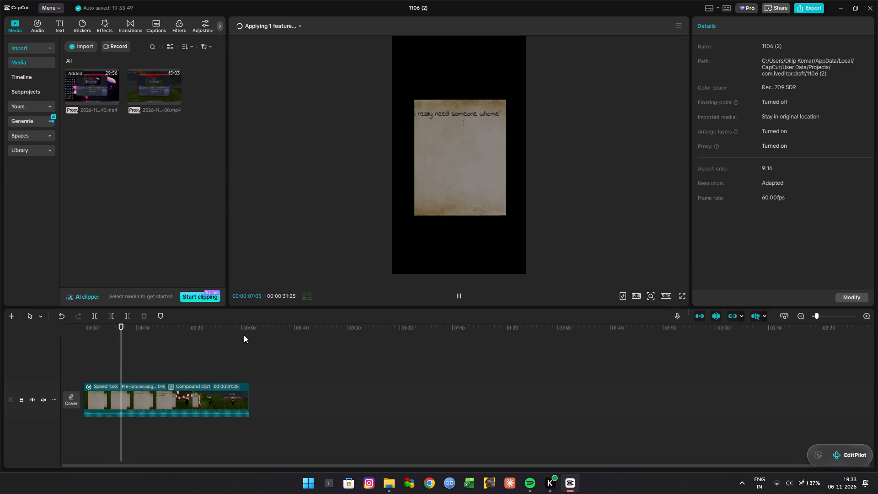
right_click(198, 400)
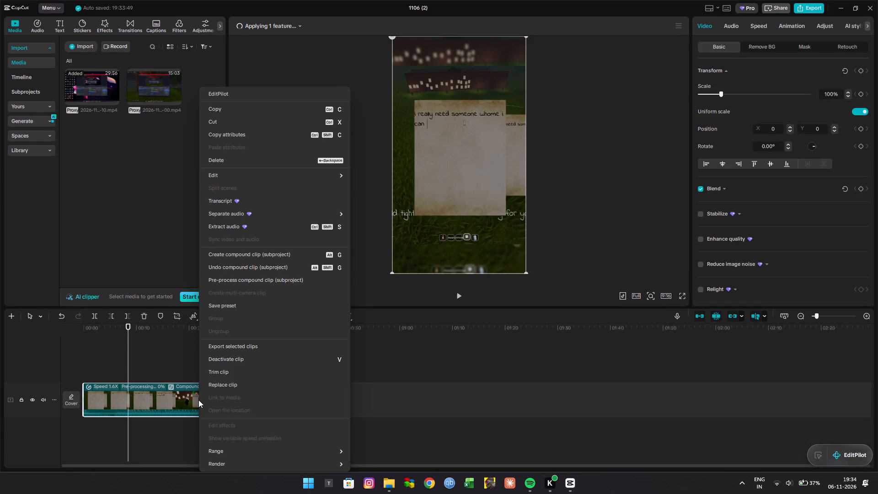
click(156, 358)
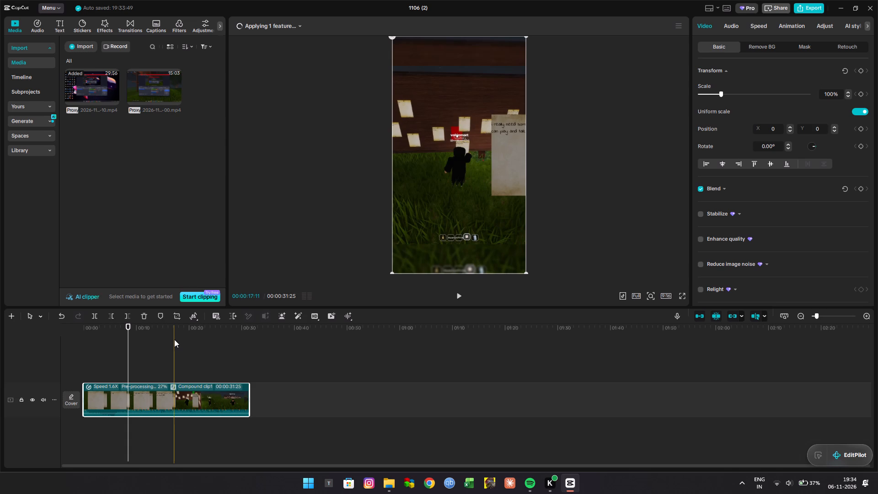
click(265, 24)
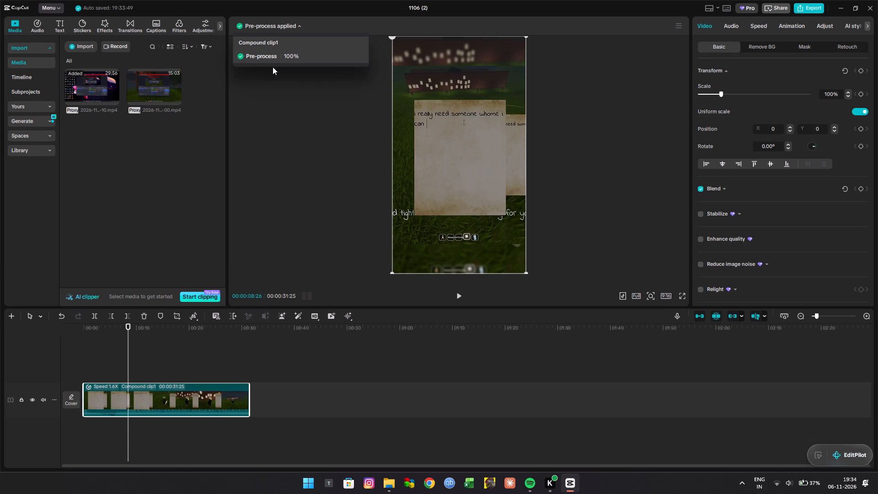
click(108, 356)
click(105, 355)
drag(105, 355, 62, 354)
key(space)
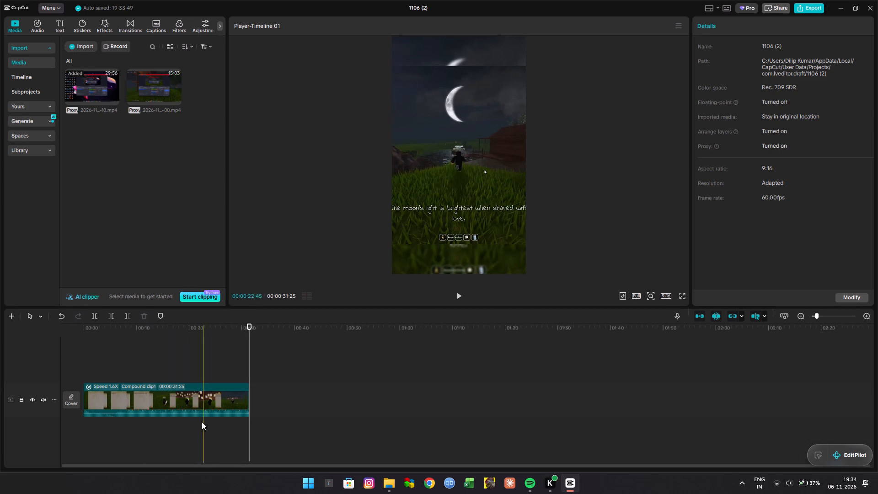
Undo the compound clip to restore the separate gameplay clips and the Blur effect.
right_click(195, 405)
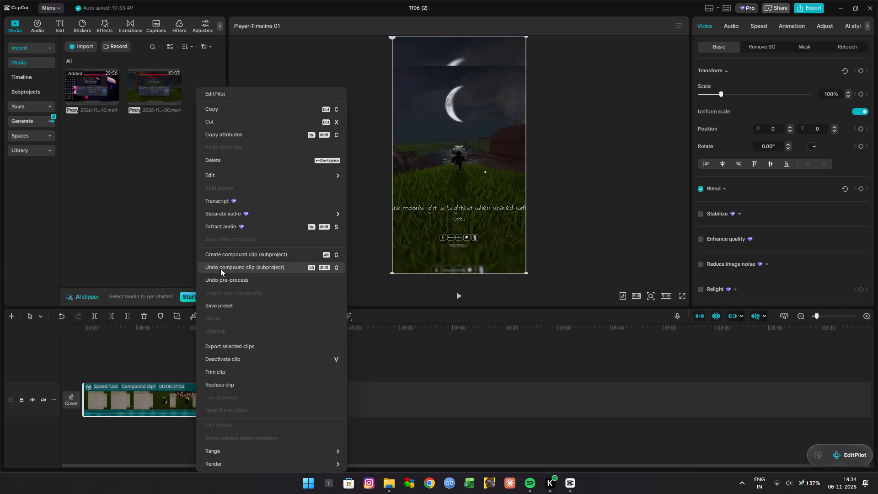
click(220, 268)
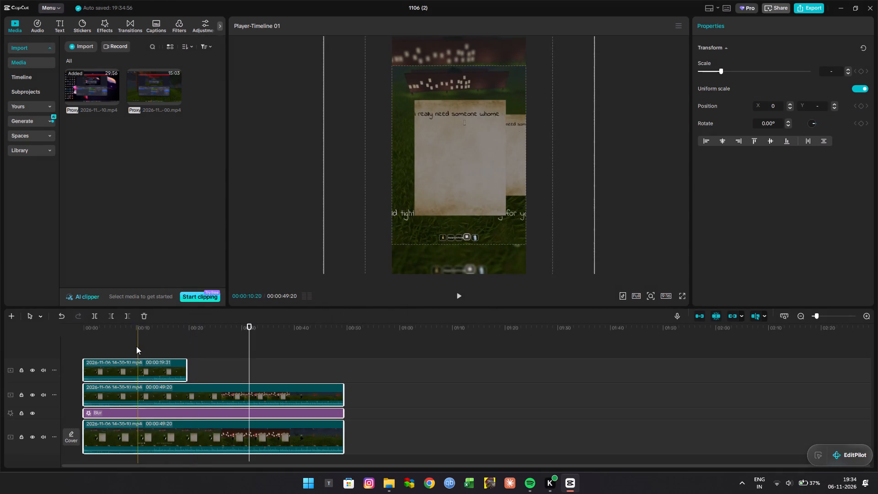
Delete the short 19-second note overlay clip from the top track.
click(135, 346)
drag(135, 346, 109, 344)
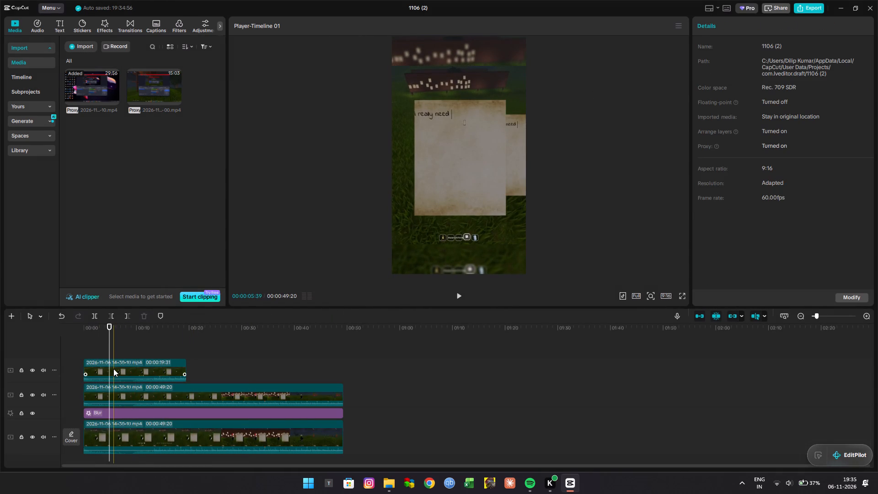
click(113, 369)
key(BackSpace)
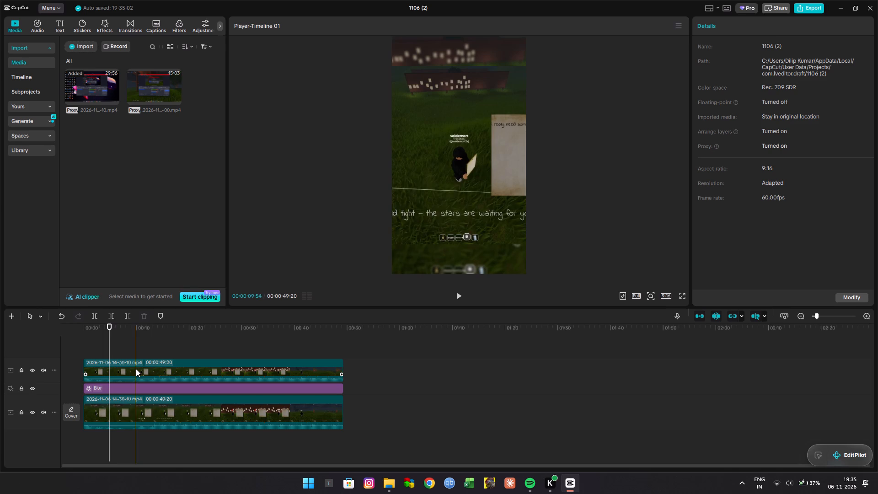
Add a position keyframe at the start of the upper gameplay clip and set its X position to -369.
click(122, 353)
click(106, 329)
drag(106, 329, 75, 332)
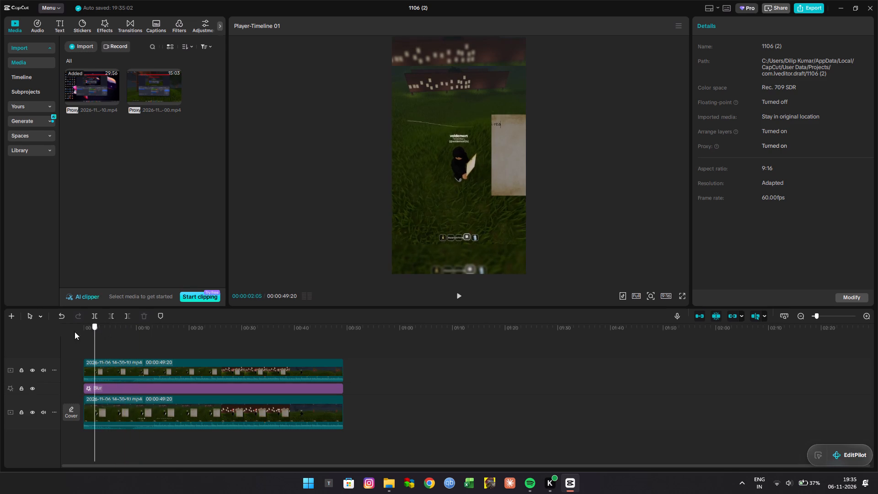
drag(75, 332, 35, 335)
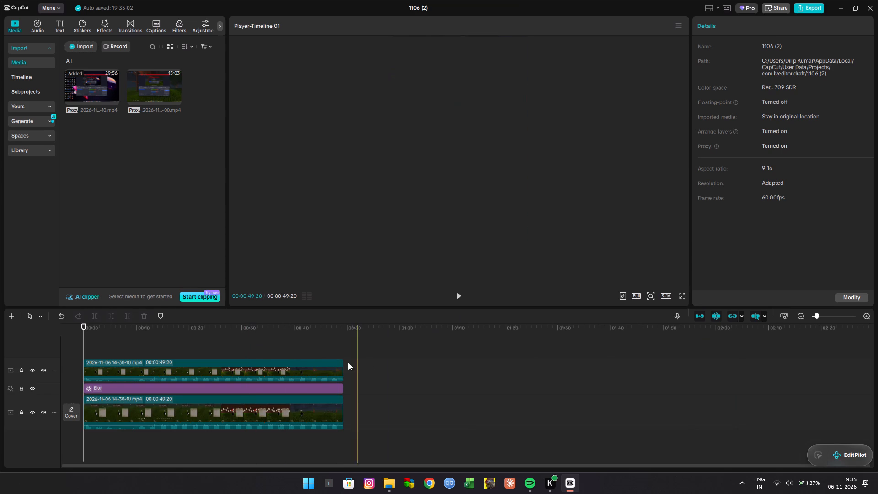
click(263, 375)
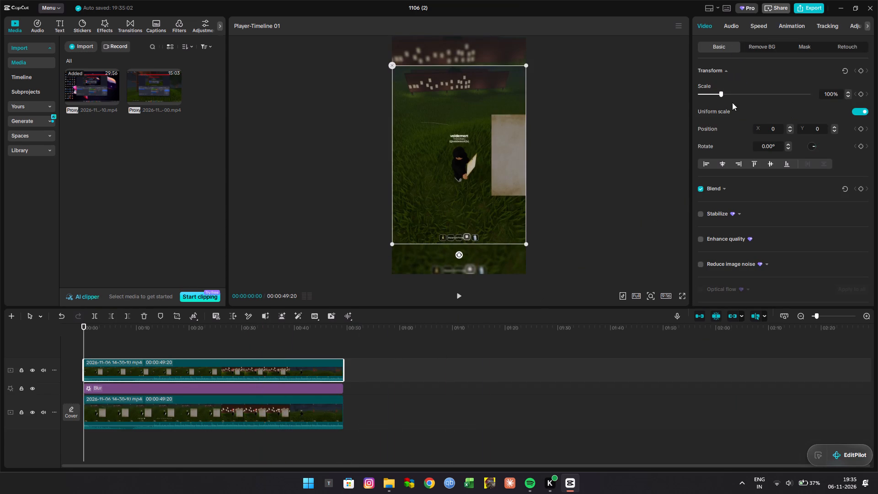
click(862, 128)
click(790, 127)
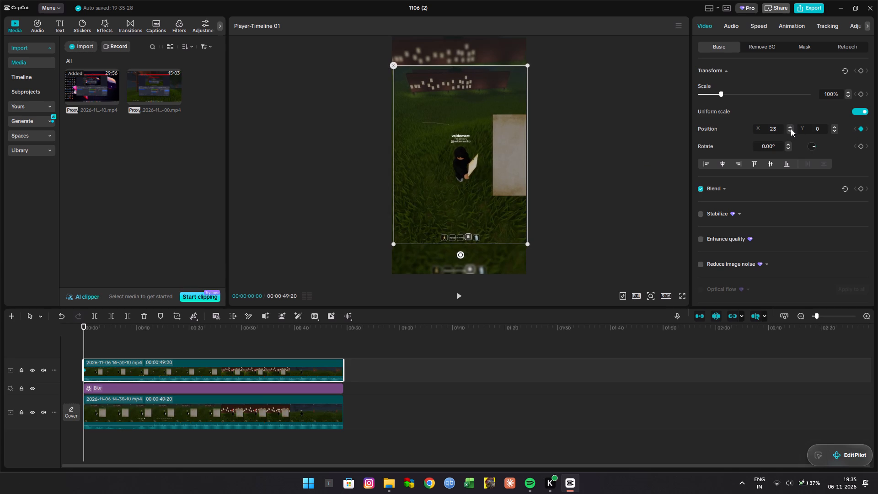
click(790, 130)
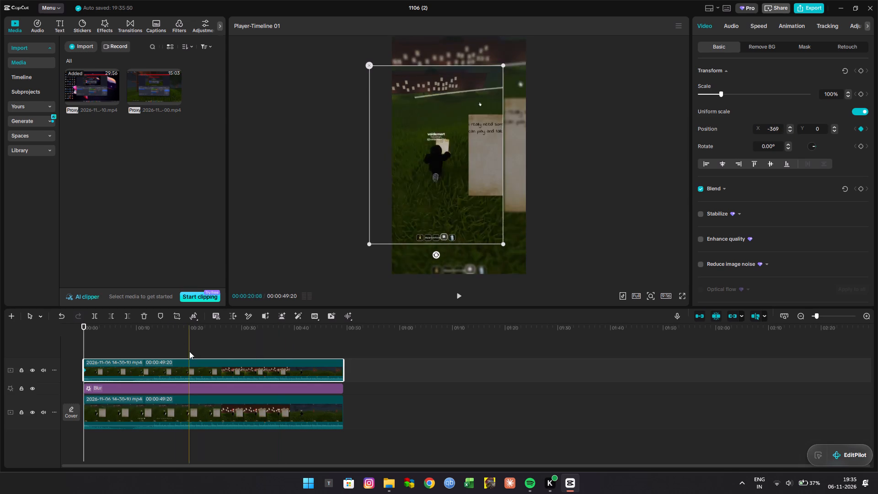
Change the upper gameplay clip's crop ratio to Free so the full frame is used, and apply it.
click(178, 316)
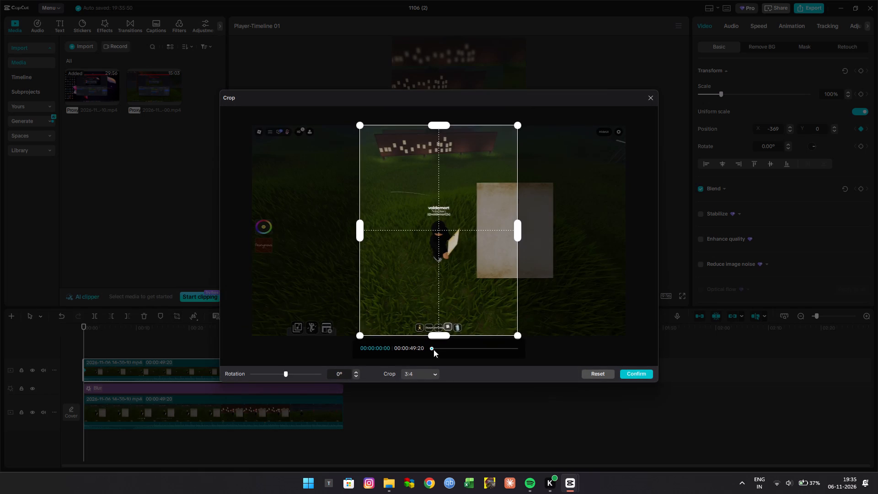
click(415, 374)
click(421, 283)
click(645, 372)
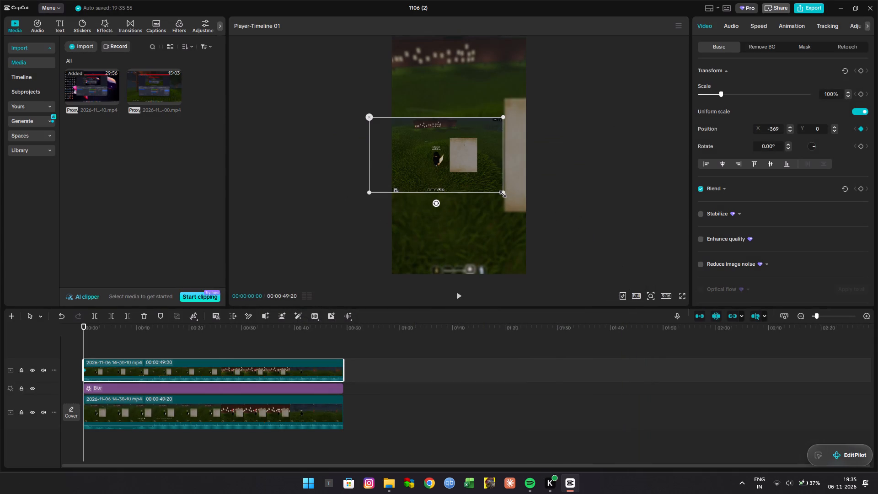
Enlarge the upper gameplay clip in the preview to a scale of 220%.
drag(501, 193, 535, 242)
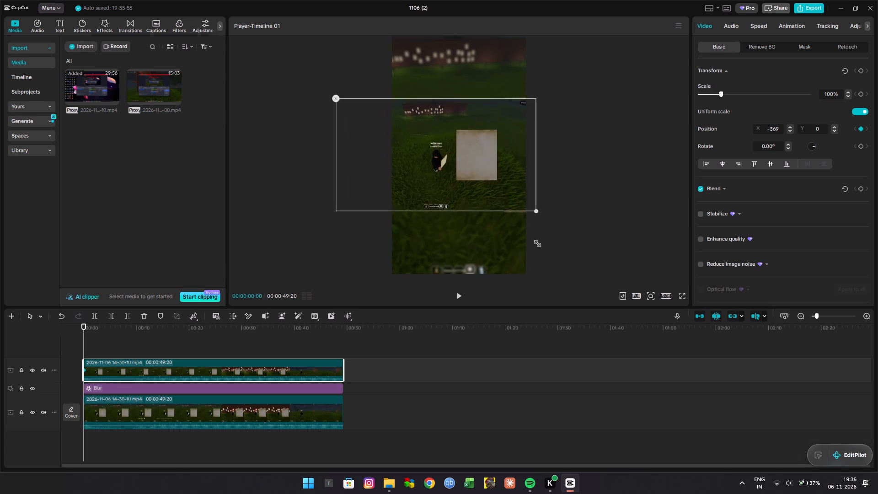
drag(535, 242, 569, 293)
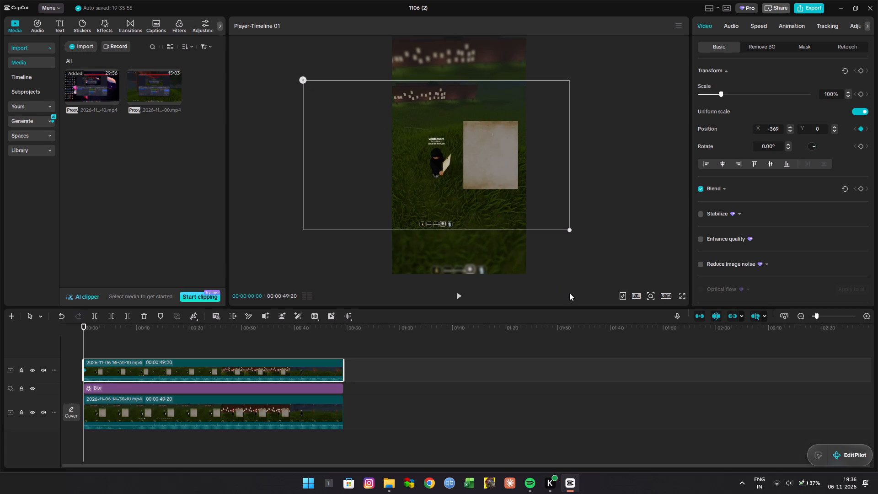
drag(569, 293, 587, 304)
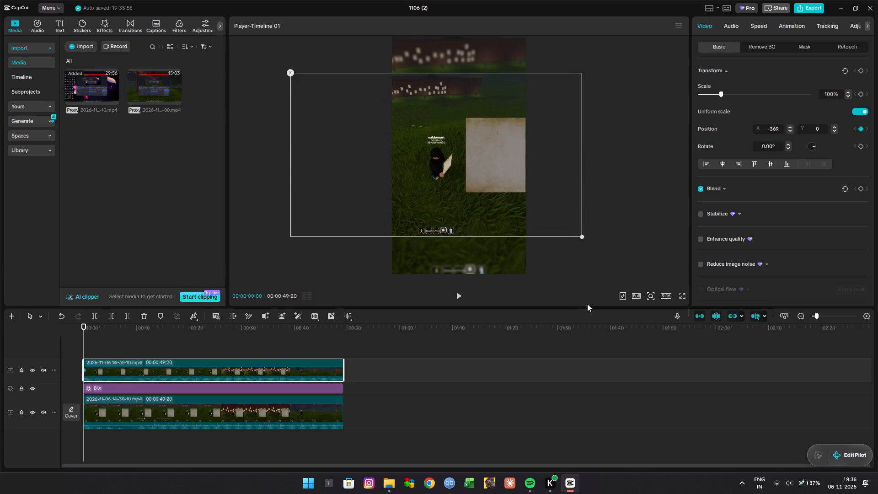
drag(587, 304, 589, 305)
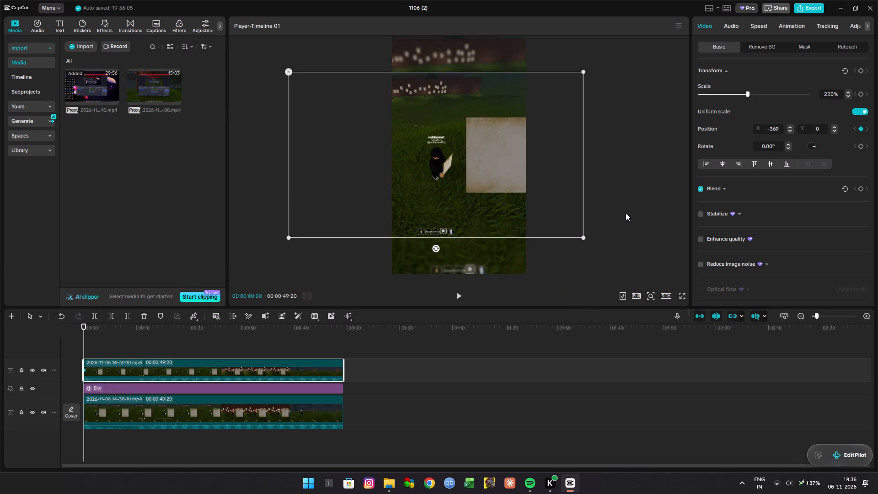
Set the upper clip's X position to -540 and add a keyframe for all Transform properties at its start.
click(788, 129)
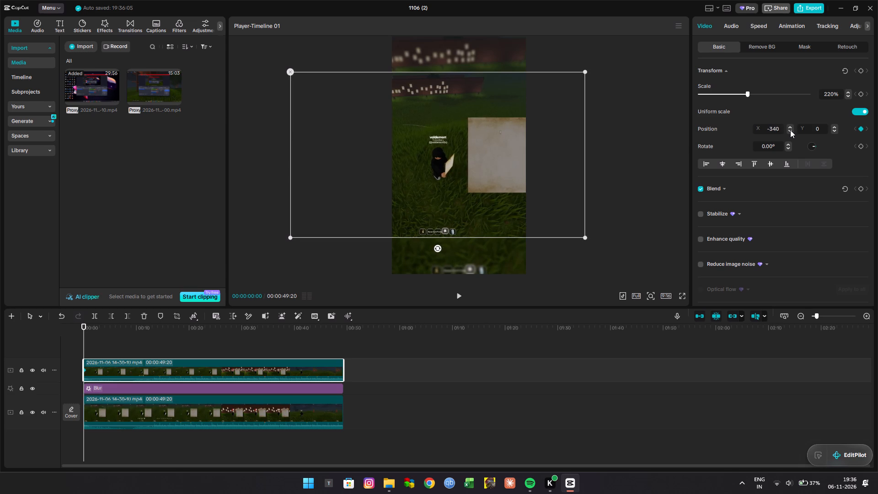
click(789, 126)
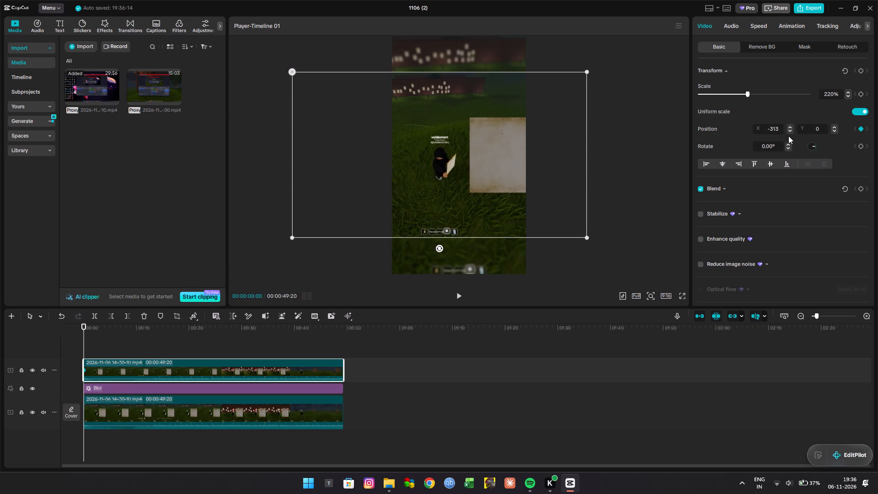
click(790, 131)
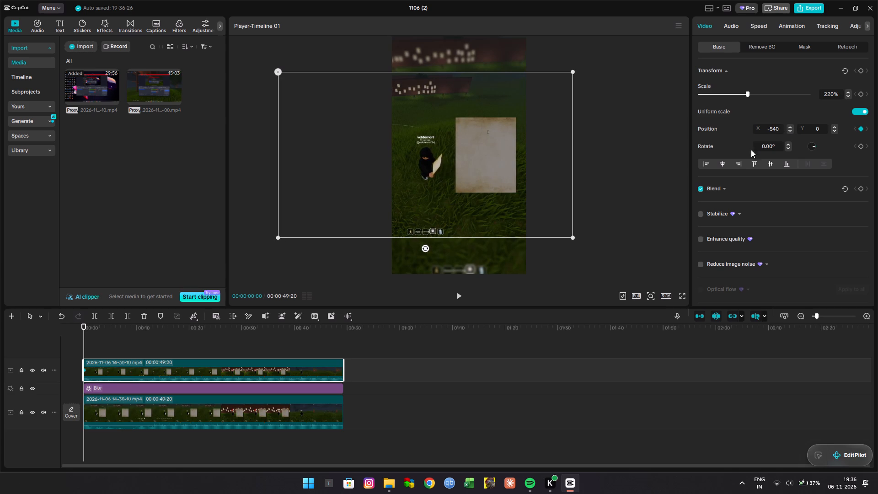
click(861, 70)
Crop the upper gameplay clip to a 3:4 ratio, shifting the crop frame so it contains both the character and the whole note.
click(175, 315)
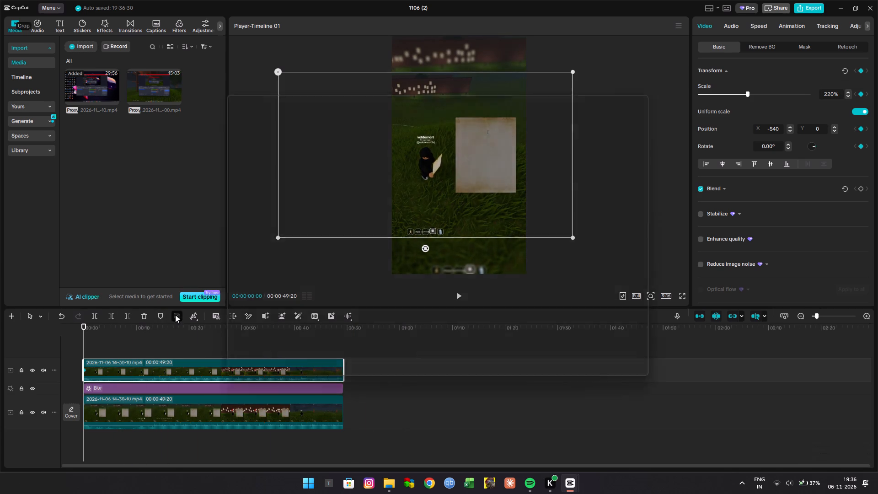
click(432, 371)
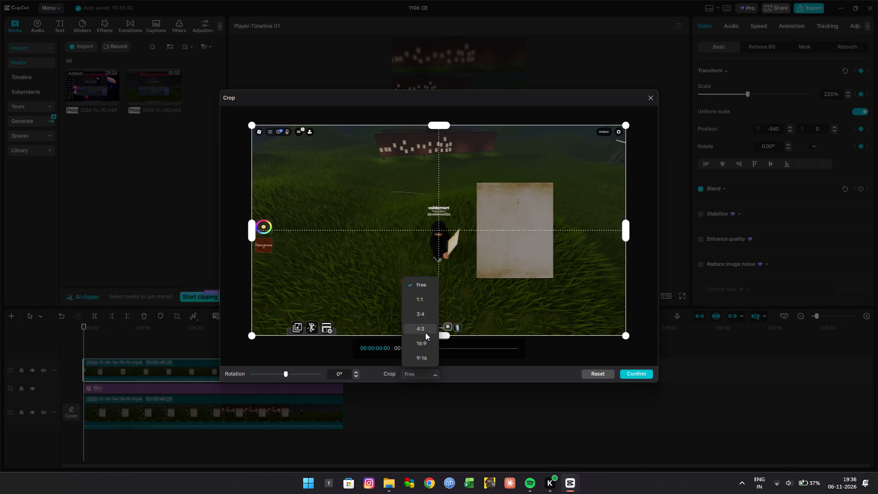
click(423, 319)
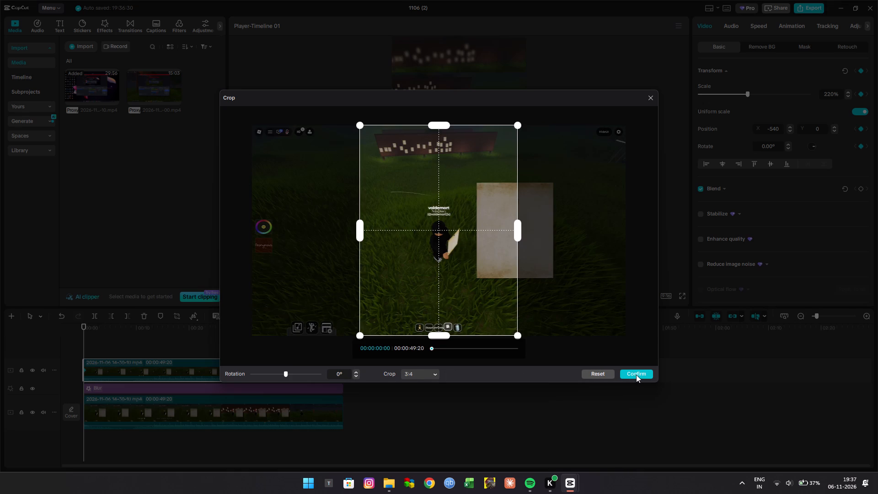
click(423, 370)
click(423, 287)
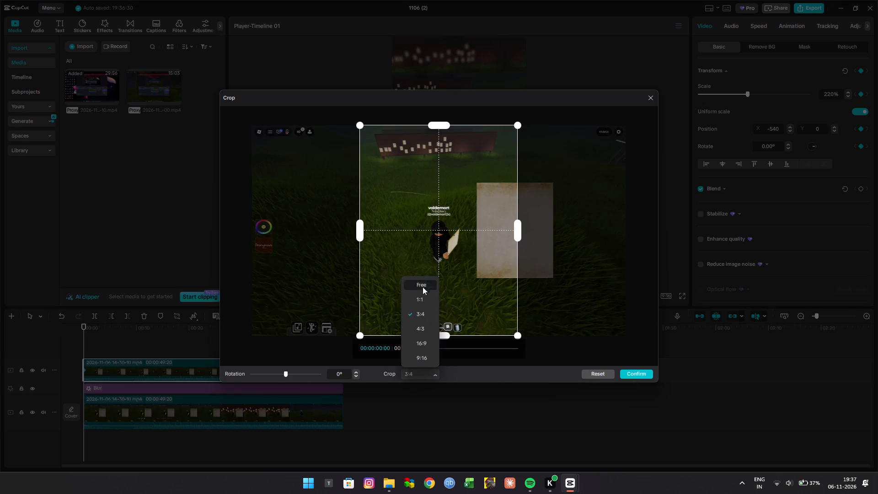
click(429, 376)
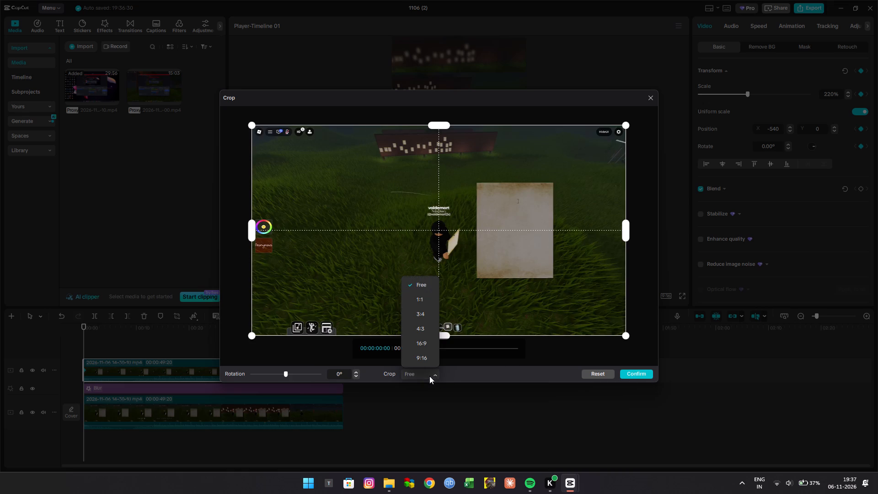
click(424, 314)
drag(468, 261, 488, 261)
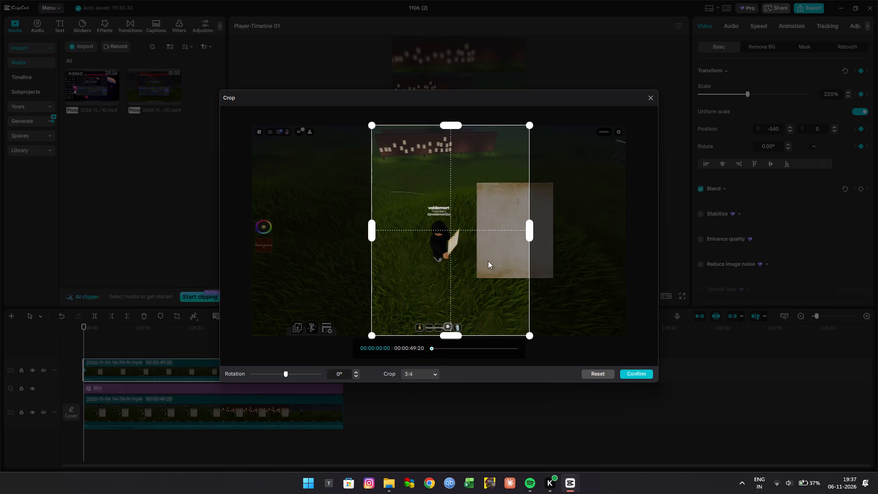
drag(488, 261, 526, 258)
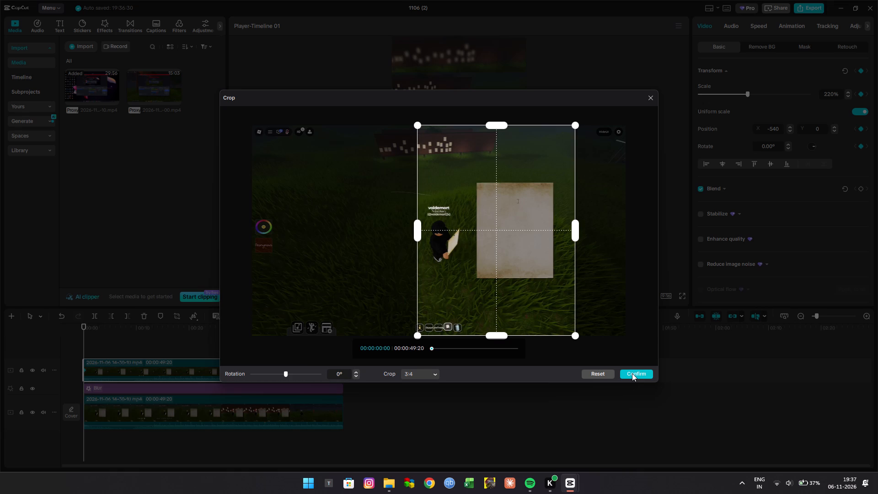
click(632, 373)
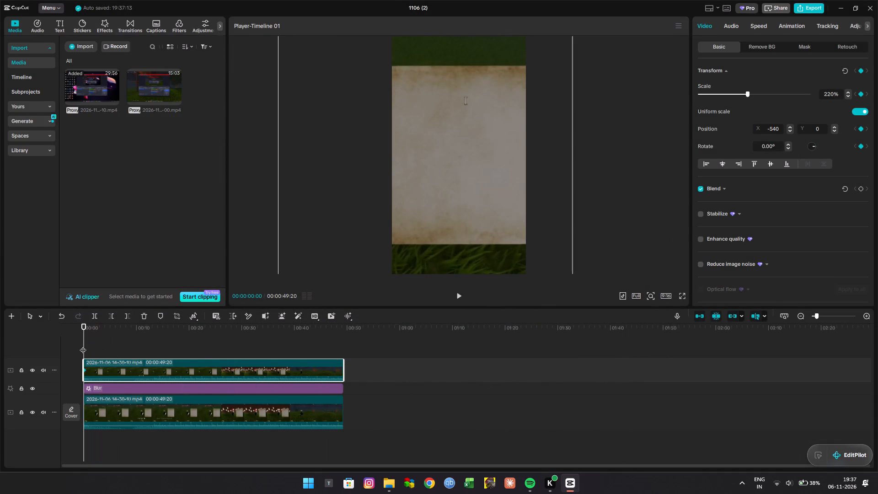
Reset the upper clip's Transform to 100% scale and position 0, 0, clearing its keyframes at the start.
click(860, 70)
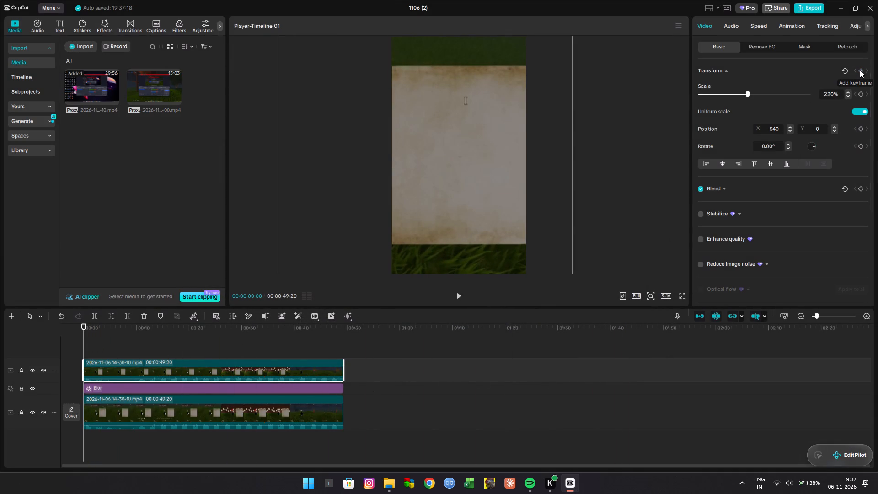
click(859, 71)
click(844, 69)
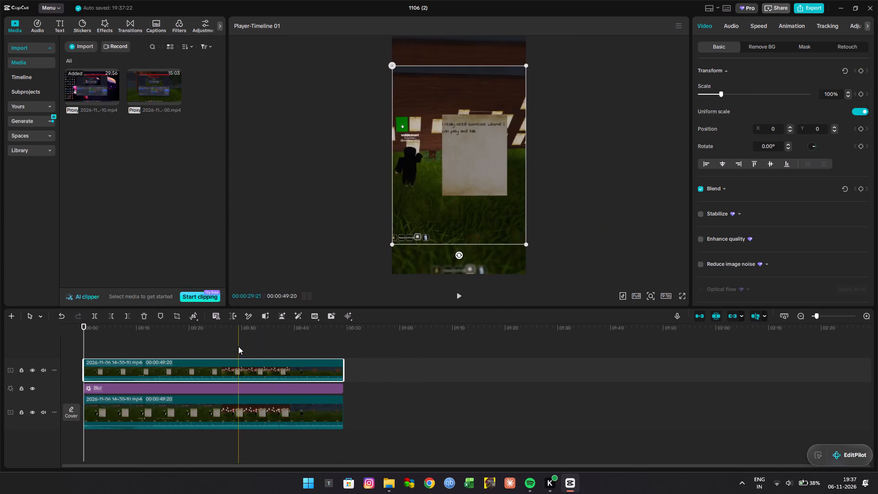
Play the timeline from the start to about 20 seconds to review the new framing while the note is written.
key(space)
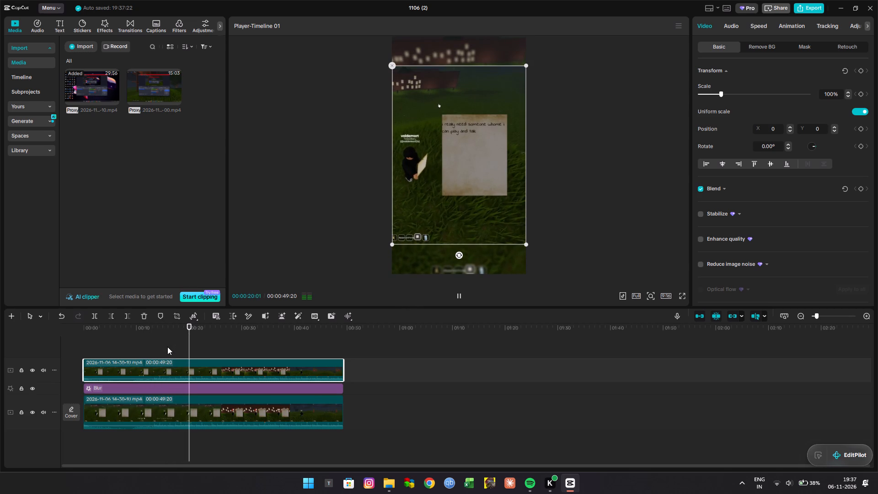
key(space)
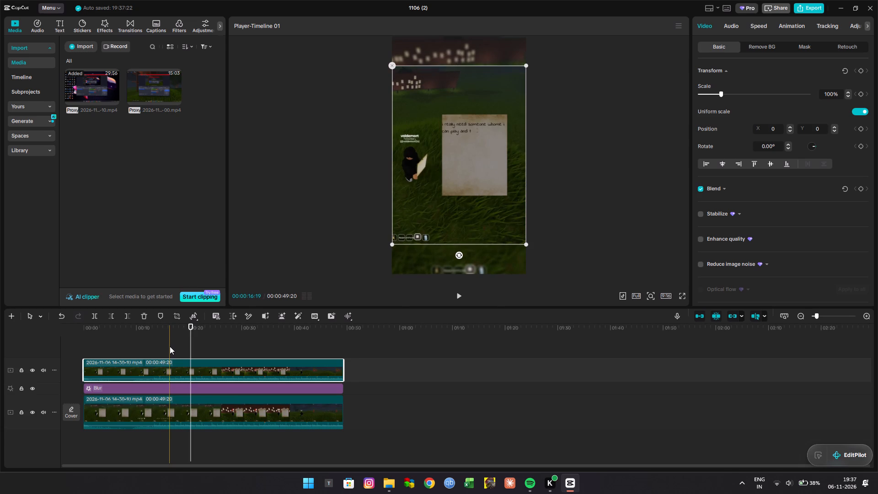
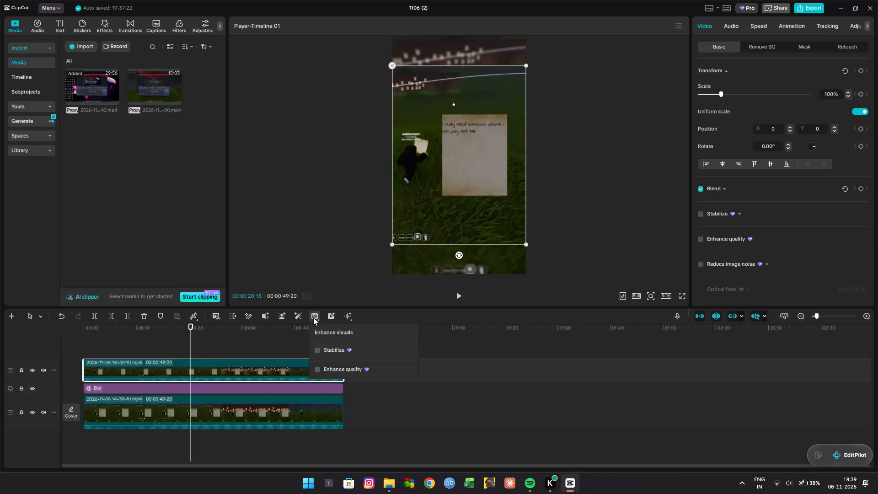
Close the 1106 (2) project window.
click(868, 7)
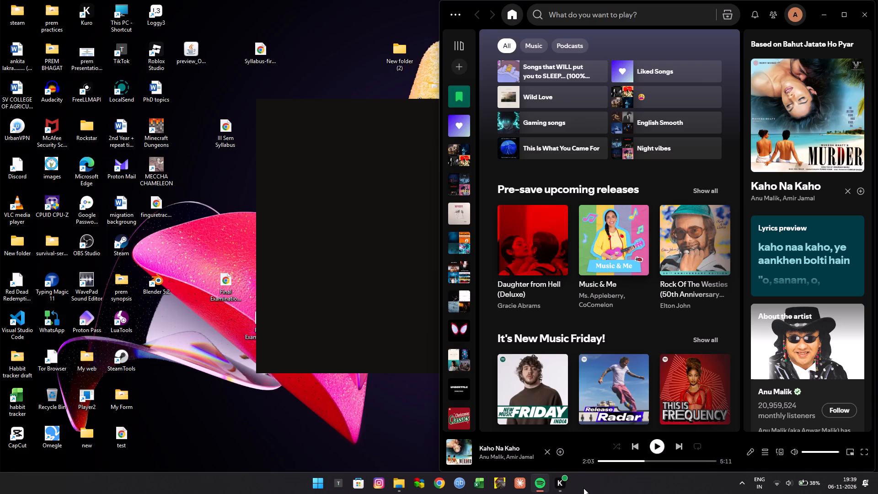